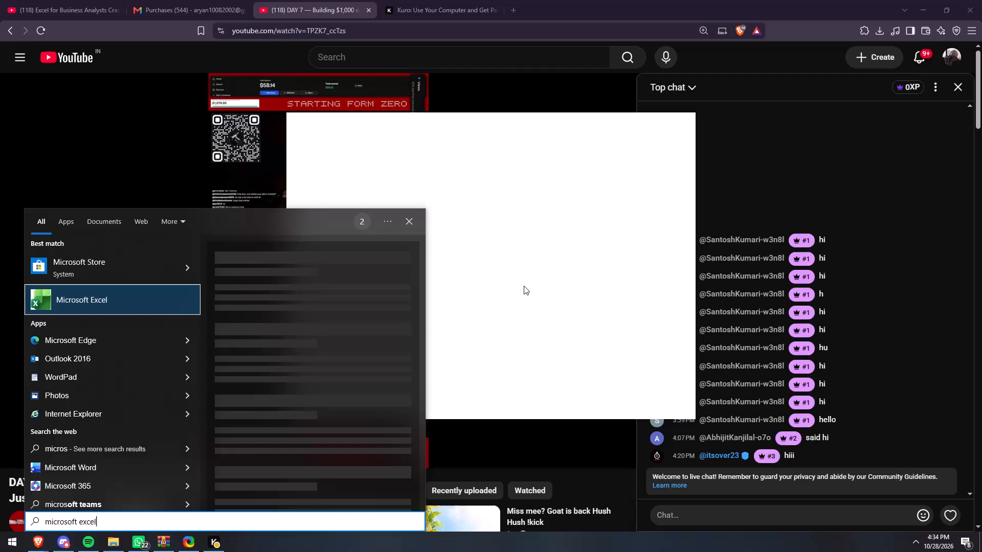
Launch Microsoft Excel from the system search results.
key(Return)
click(92, 301)
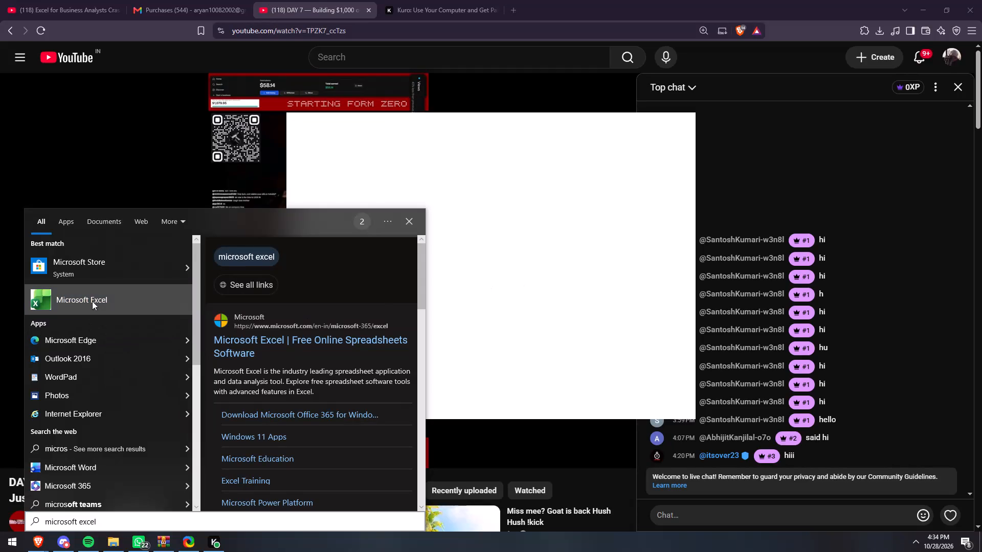
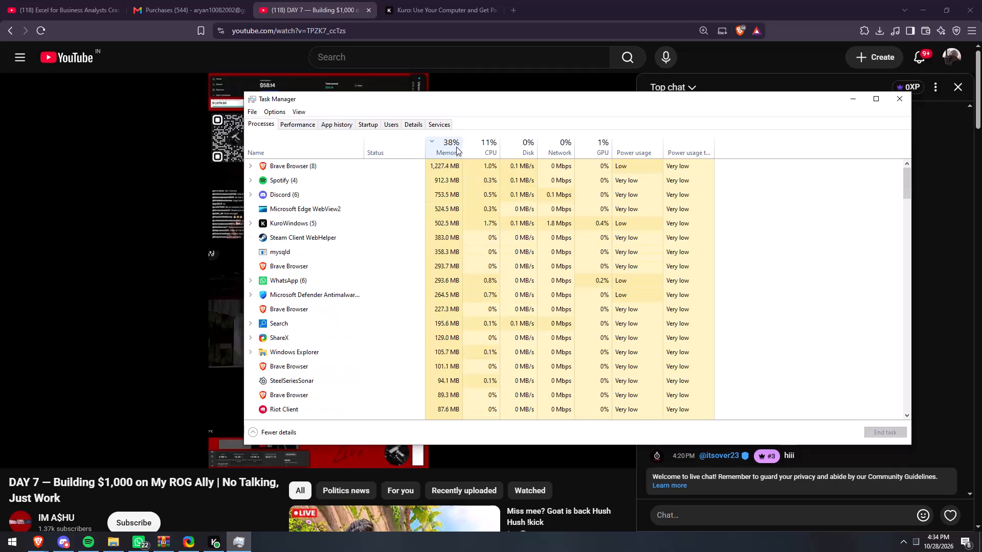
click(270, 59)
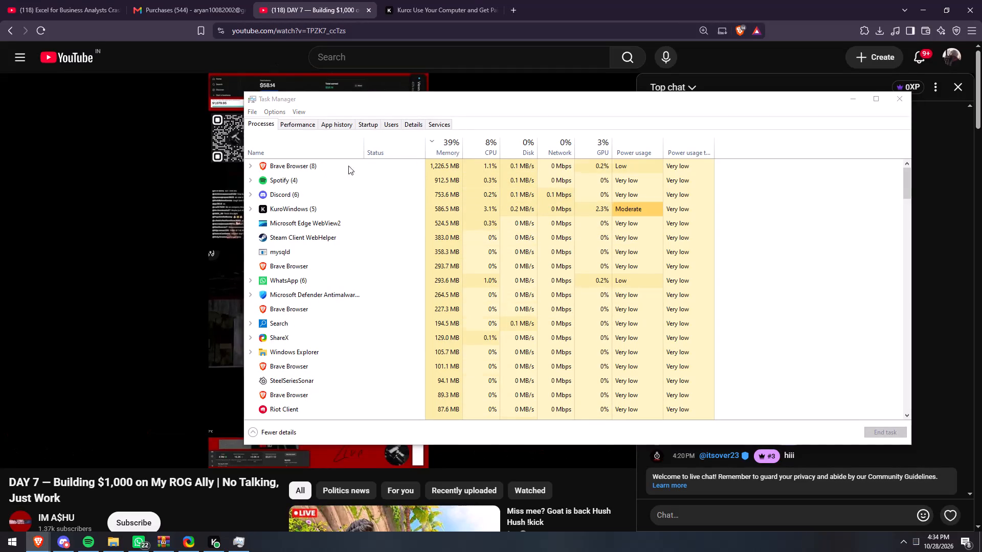
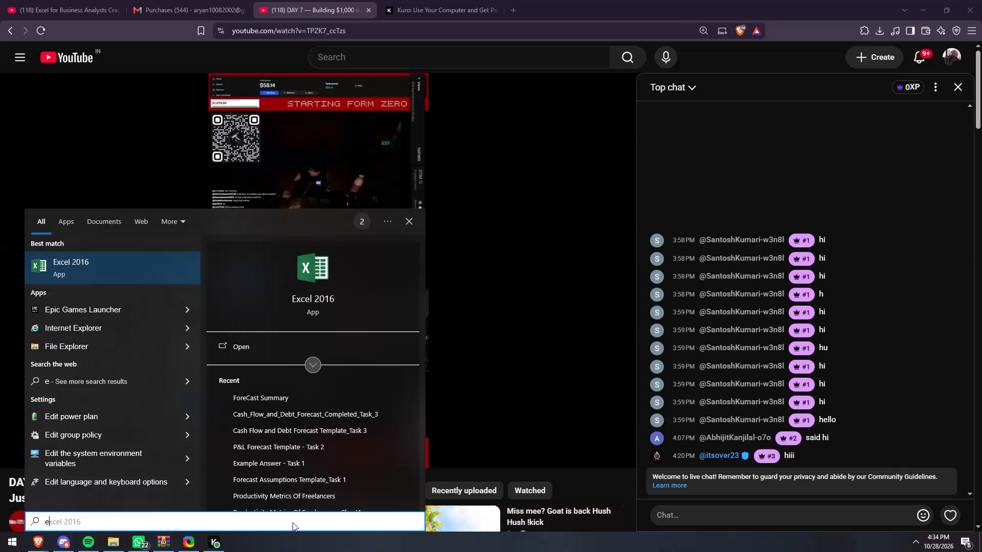
Launch Excel 2016 from the search results.
key(Return)
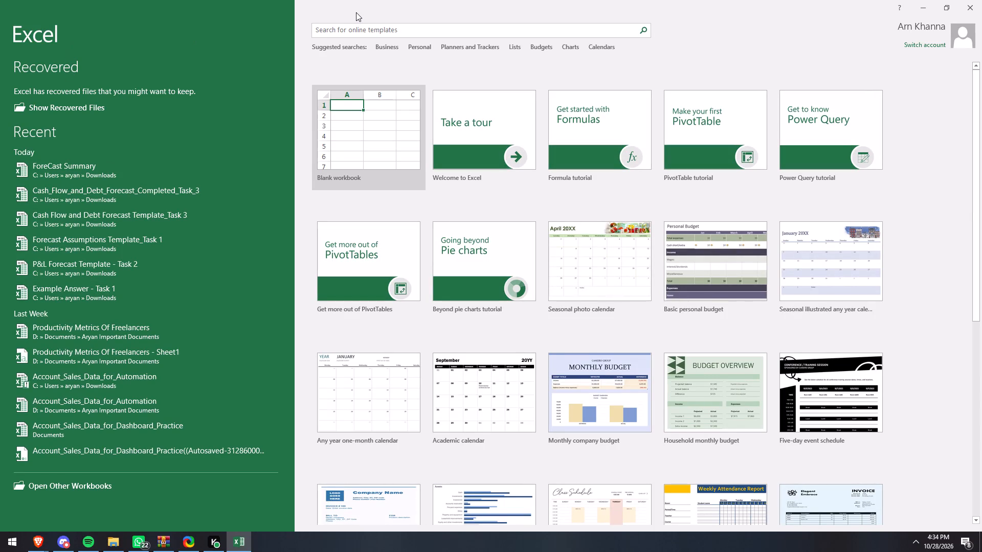
Tile the Excel start window side by side with the browser window showing YouTube.
drag(233, 14, 149, 0)
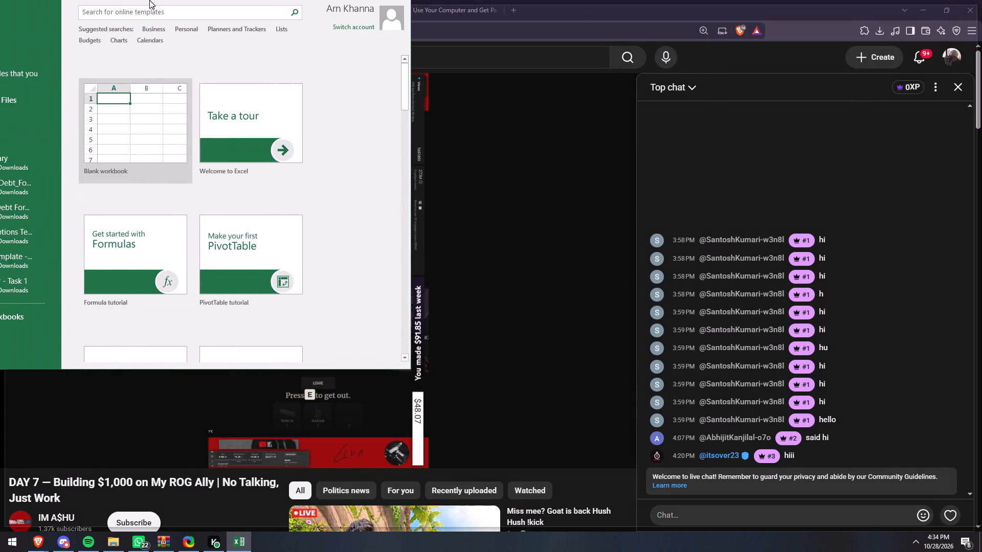
drag(149, 0, 46, 204)
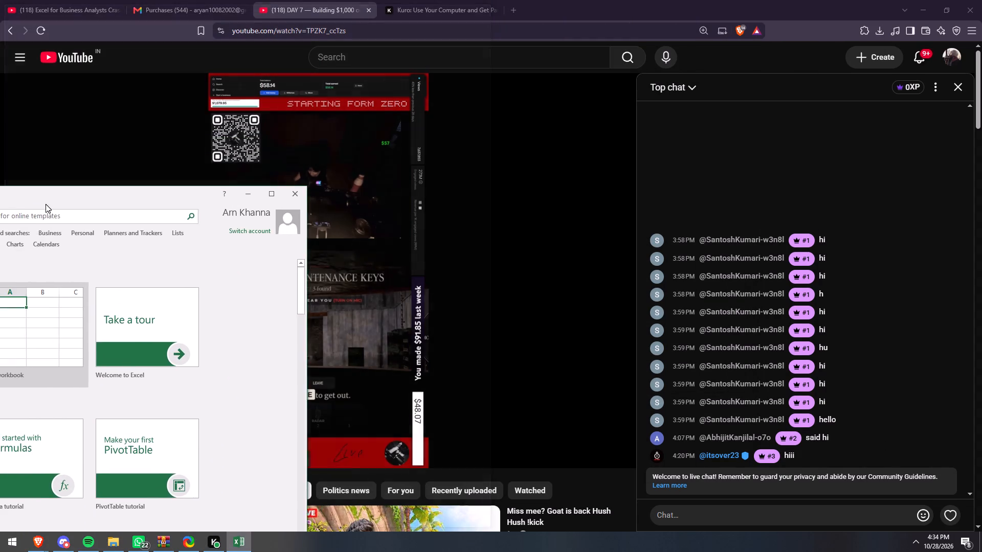
drag(46, 204, 0, 136)
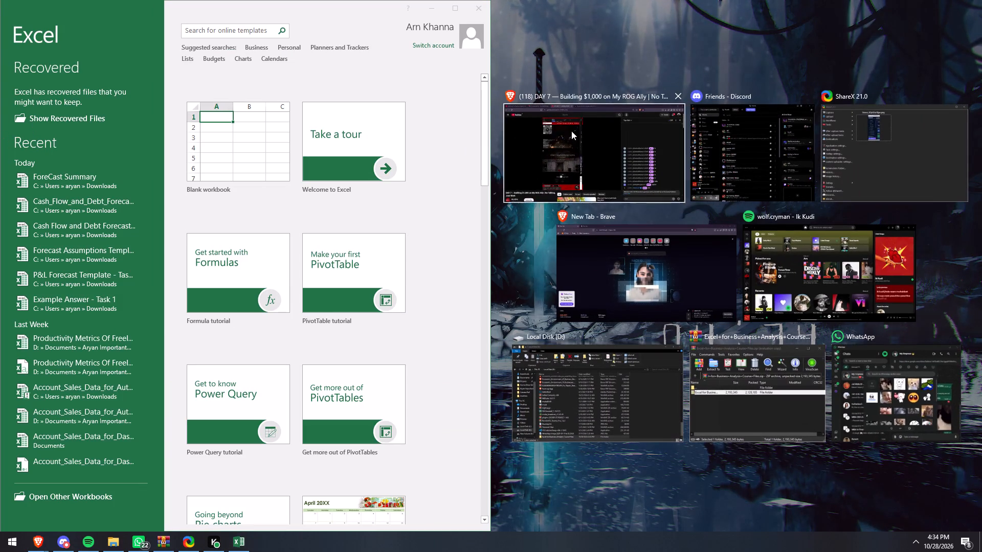
click(582, 143)
Play the Excel for Business Analysts Crash Course video and skip ahead past the introduction to about 1:11.
click(528, 0)
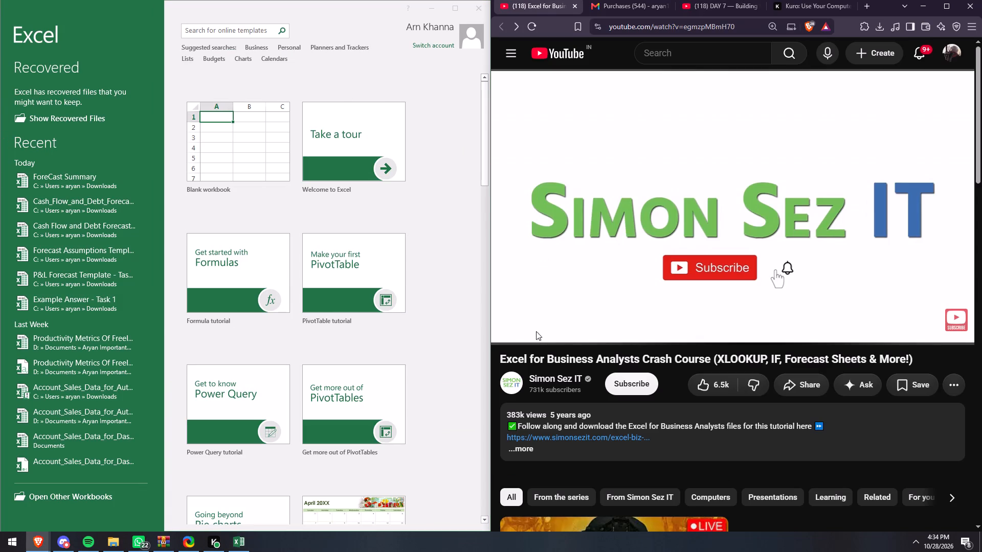
click(661, 263)
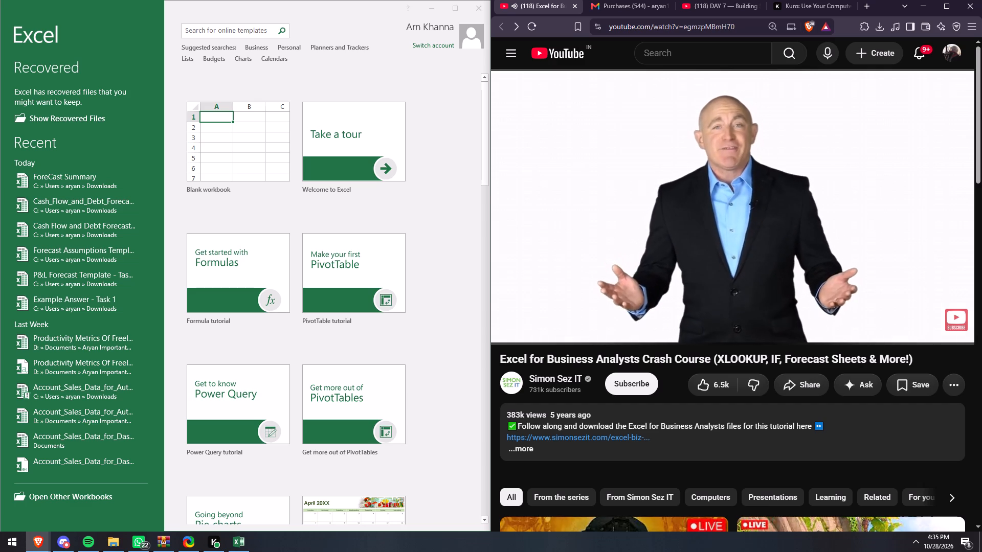
key(Right)
key(Right)
key(Right)
key(Right)
key(Right)
key(Right)
key(Right)
key(Right)
key(Right)
key(Right)
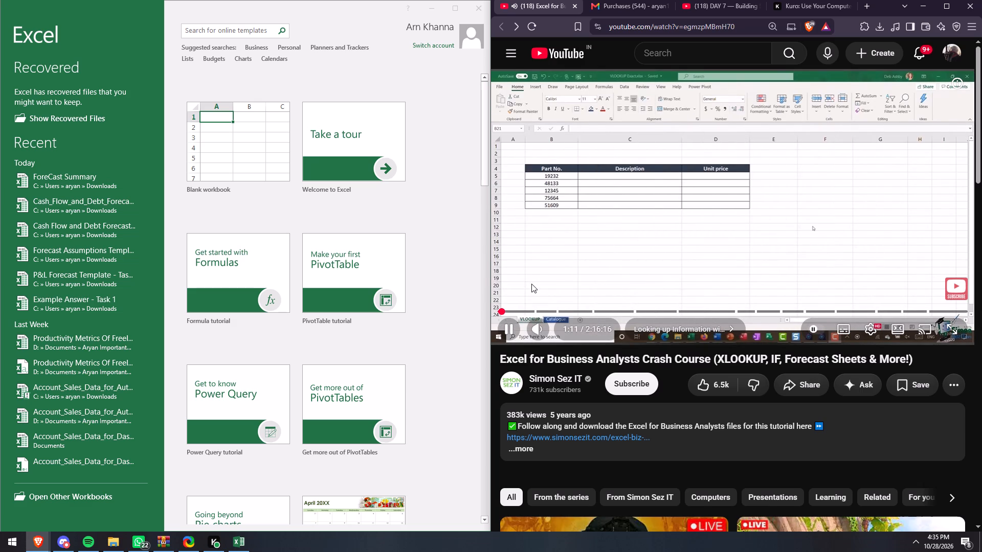
click(553, 326)
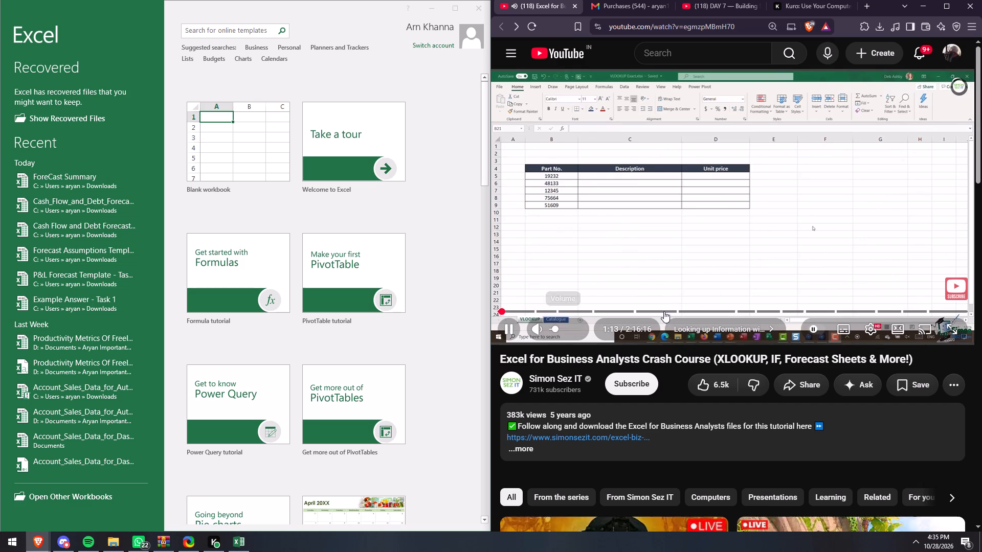
click(875, 331)
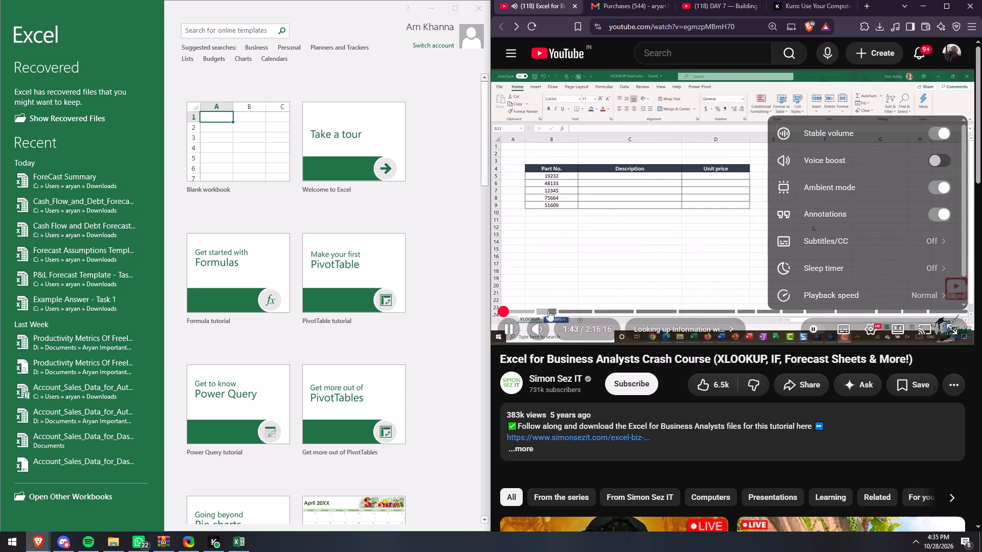
click(680, 375)
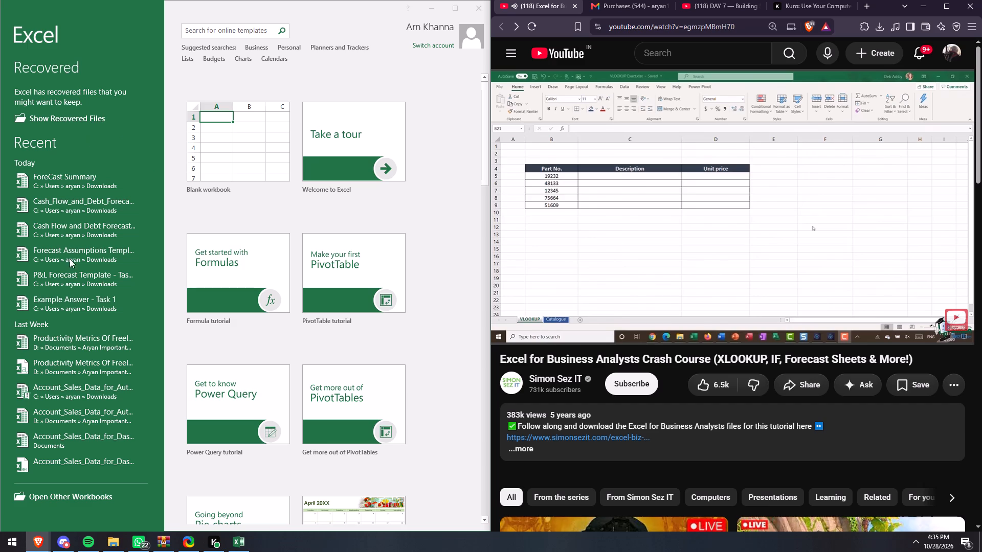
Open the VLOOKUP Exact workbook from the course files' VLOOKUP and HLOOKUP folder on drive D and enable editing.
click(111, 543)
scroll(202, 286, up, 8)
scroll(198, 319, down, 10)
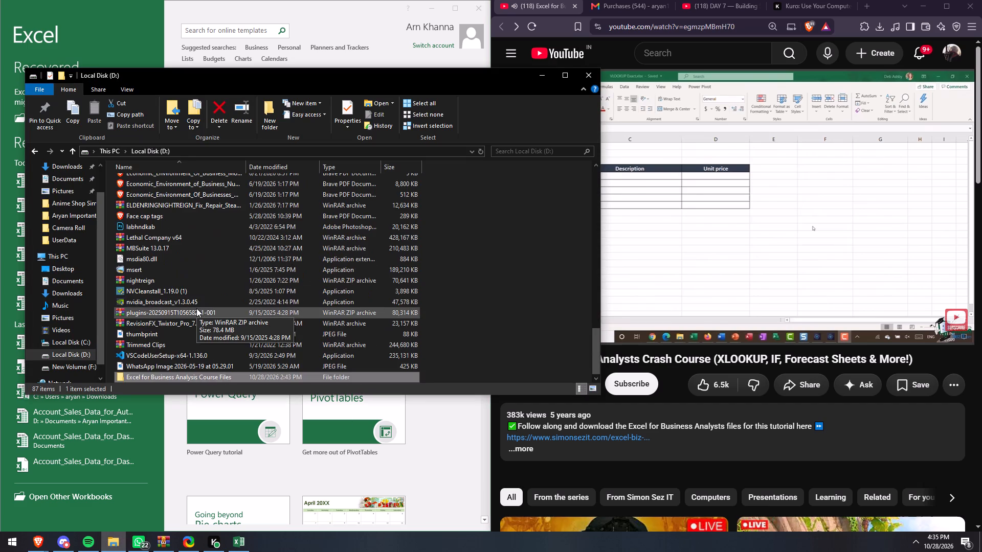
scroll(197, 304, up, 8)
scroll(195, 328, down, 10)
double_click(192, 375)
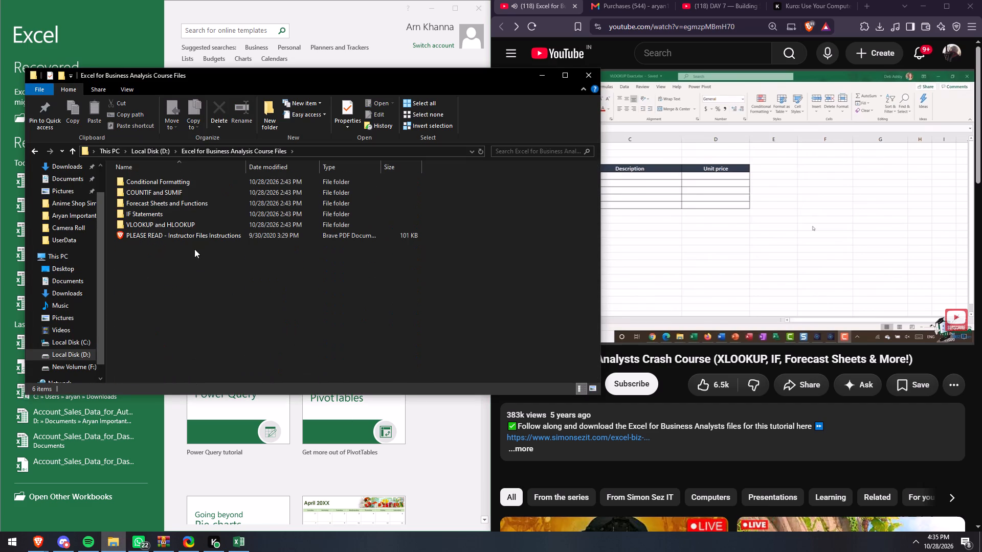
double_click(184, 223)
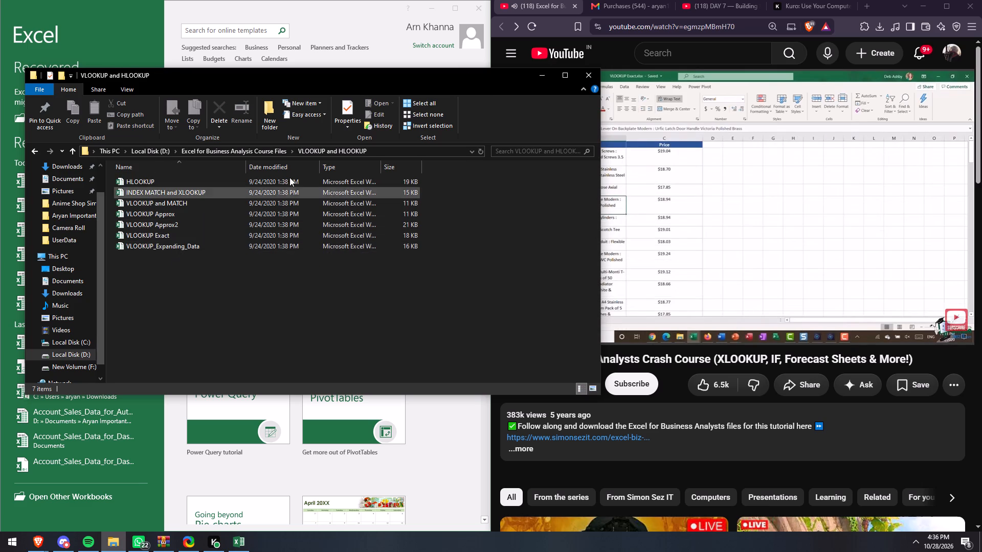
click(360, 79)
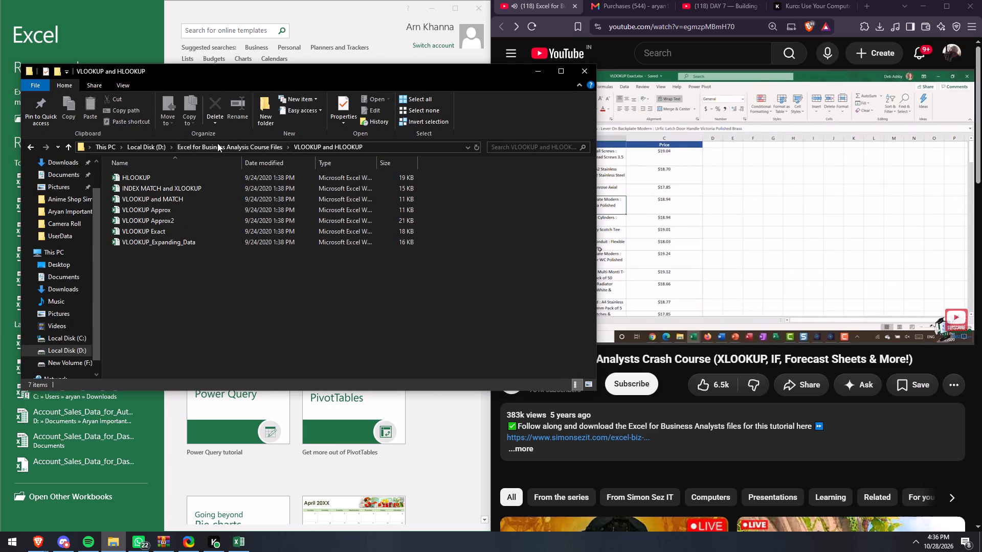
double_click(176, 234)
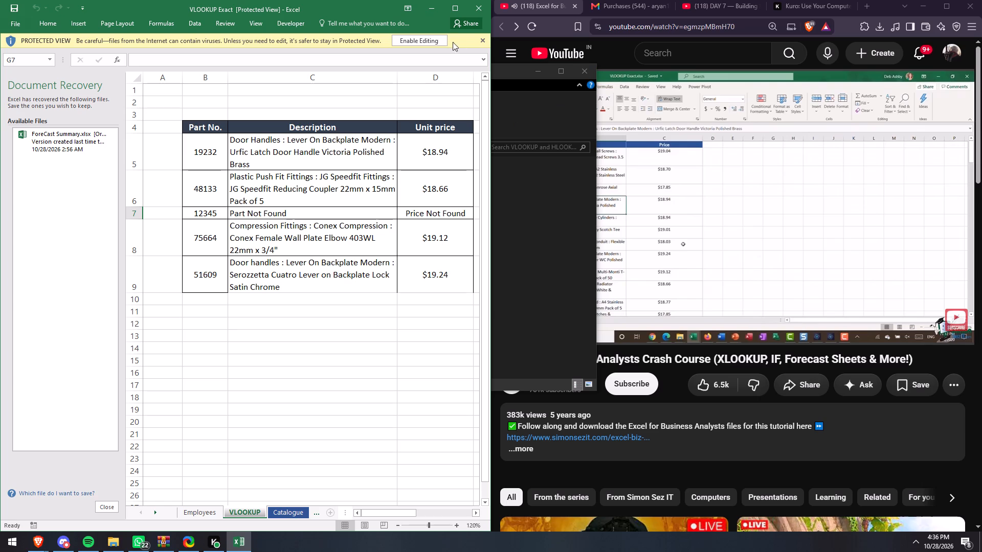
click(439, 41)
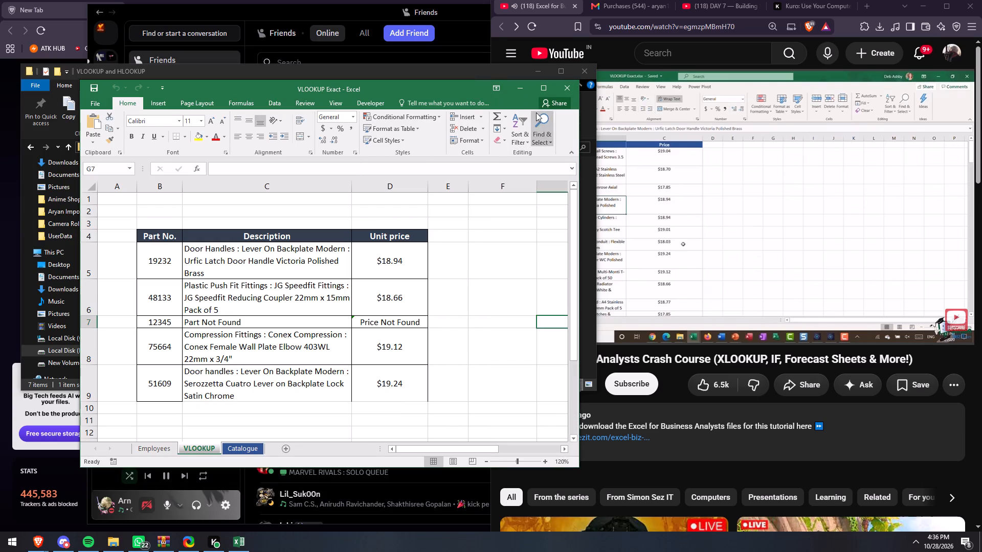
click(549, 85)
Look through the workbook's Employees, Catalogue and VLOOKUP sheets and compare them with the tutorial video.
click(77, 514)
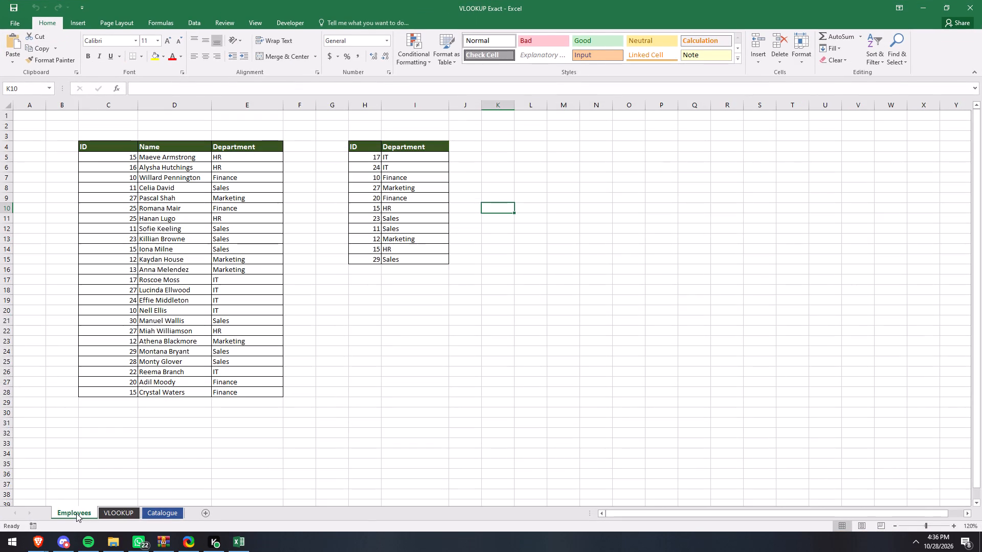
click(171, 506)
click(126, 510)
click(93, 509)
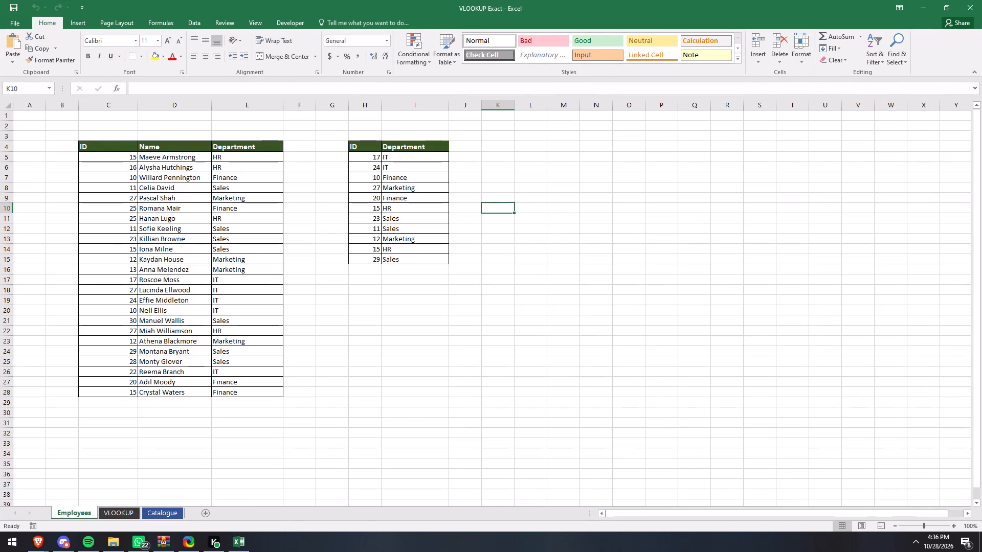
click(37, 542)
click(135, 489)
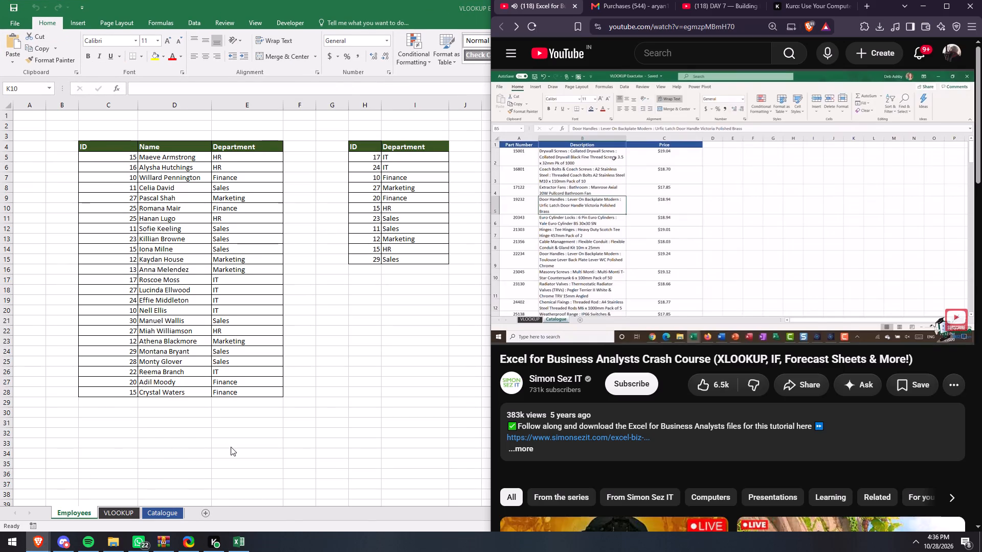
click(122, 542)
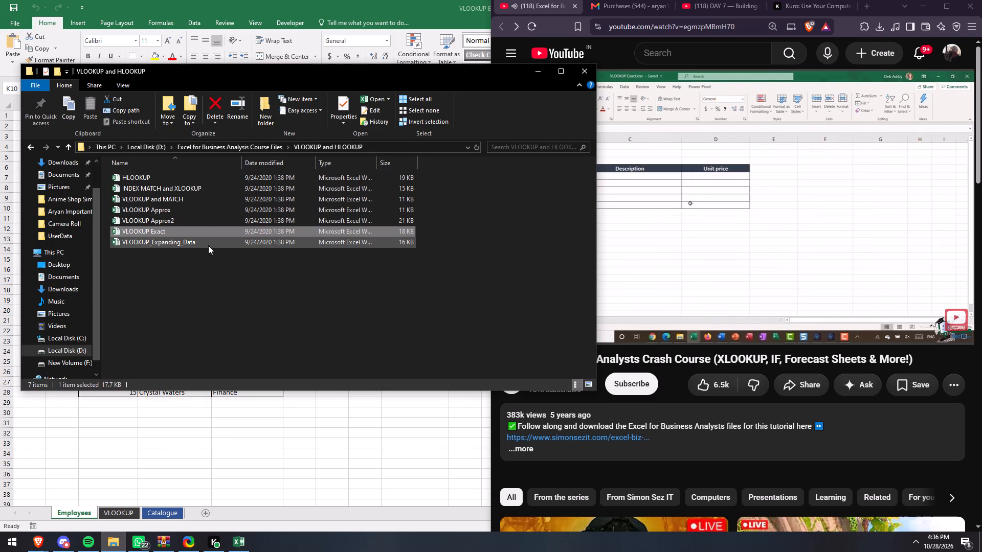
click(541, 73)
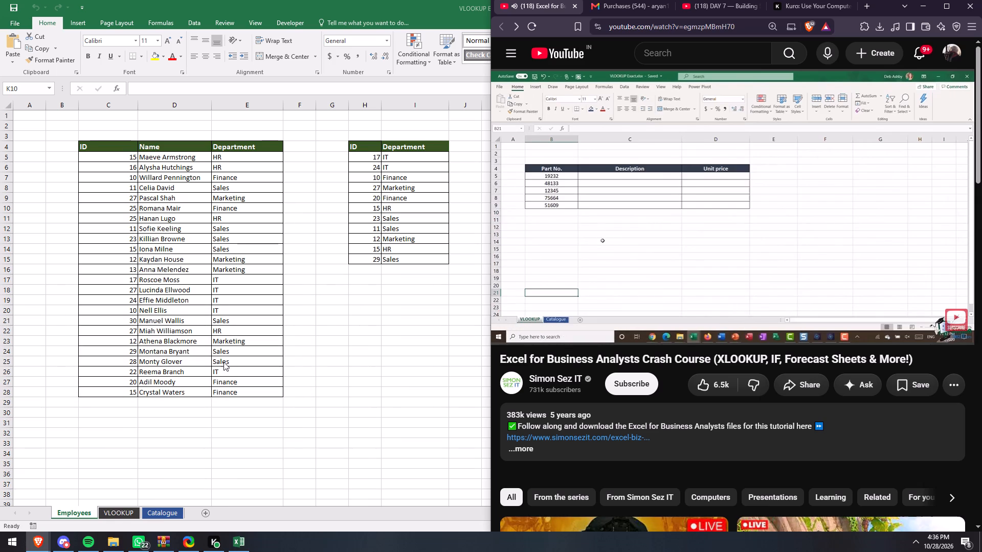
Review the three sheets again and examine the Unit price formula in D5 of the VLOOKUP sheet against the tutorial.
click(120, 515)
click(172, 514)
click(104, 515)
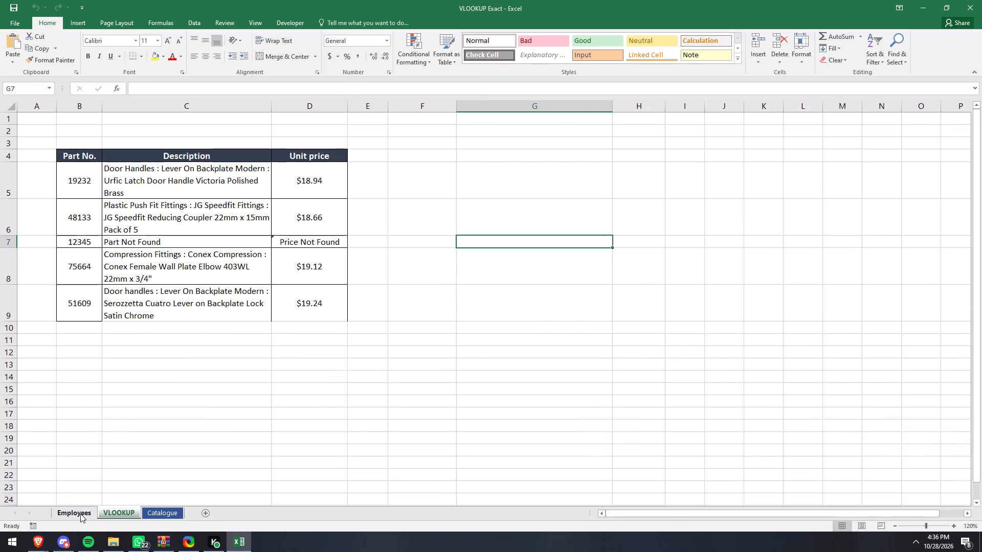
click(80, 514)
click(125, 514)
click(166, 514)
click(105, 514)
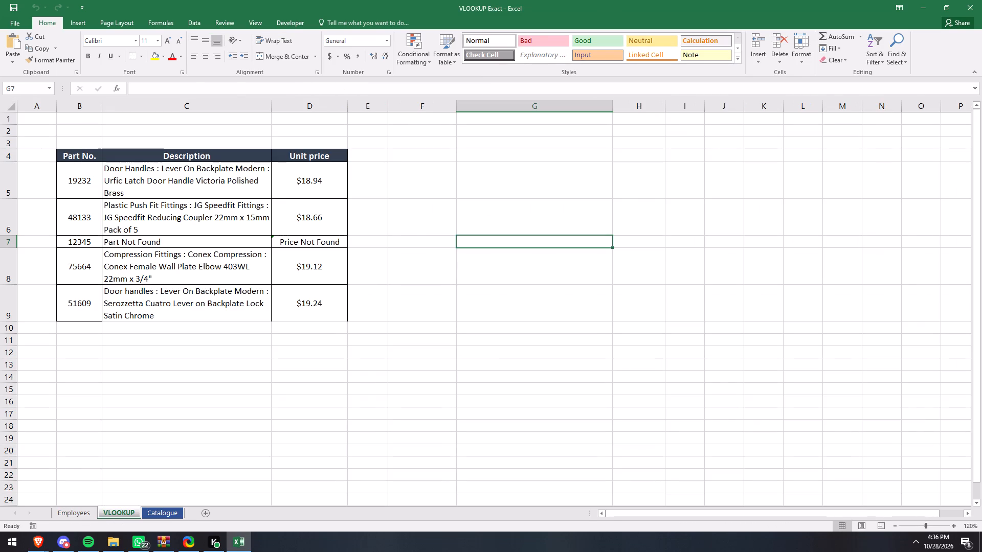
click(319, 175)
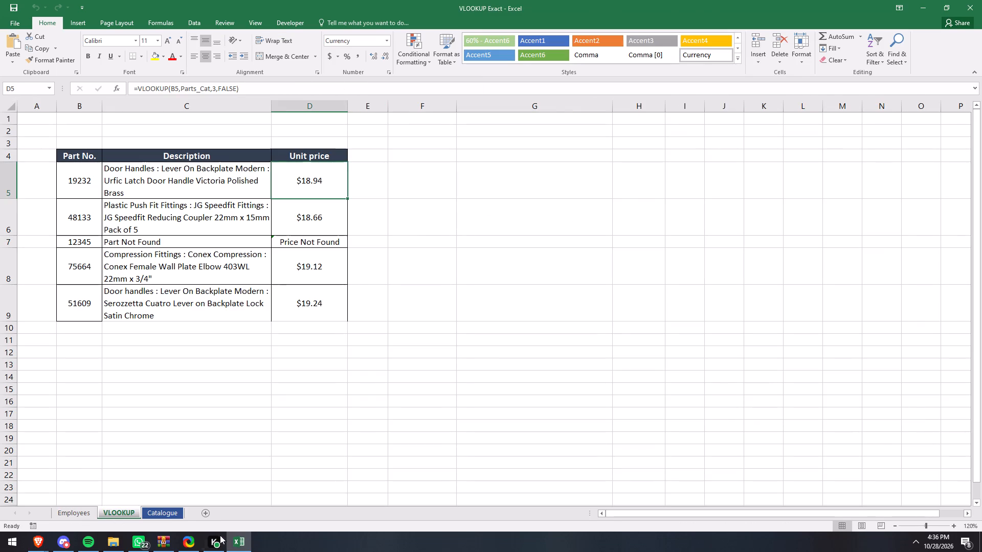
click(47, 550)
click(123, 512)
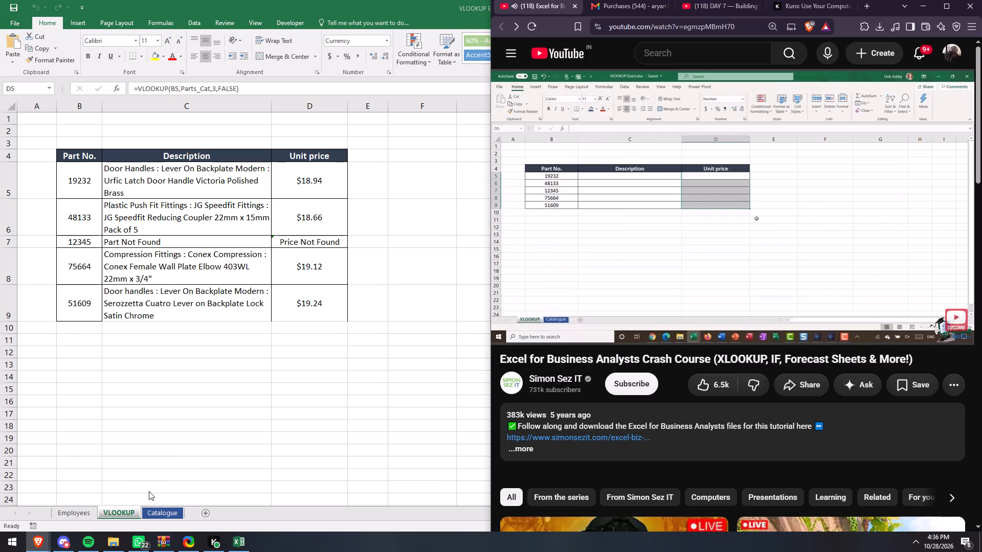
Tile the VLOOKUP Exact workbook side by side with the tutorial video window.
click(308, 212)
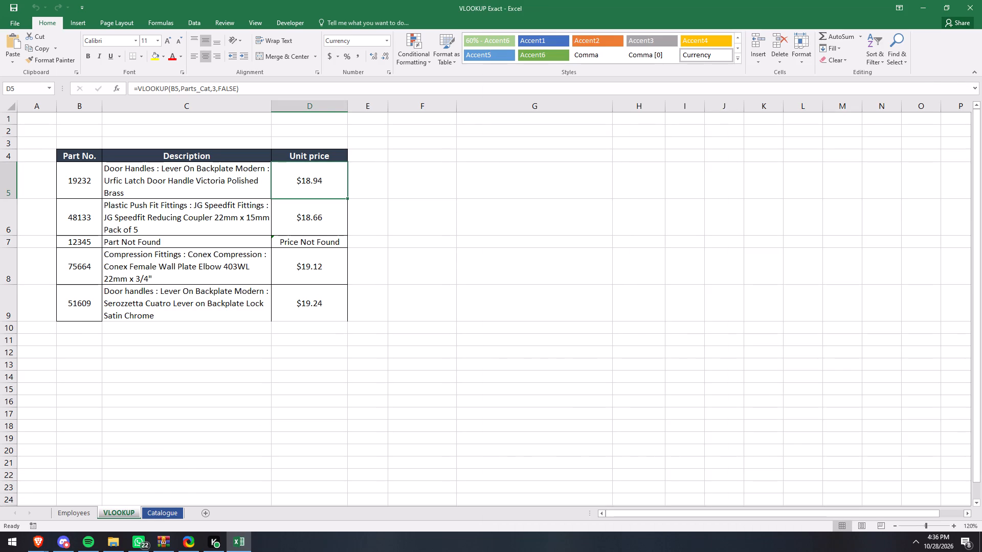
drag(528, 0, 0, 188)
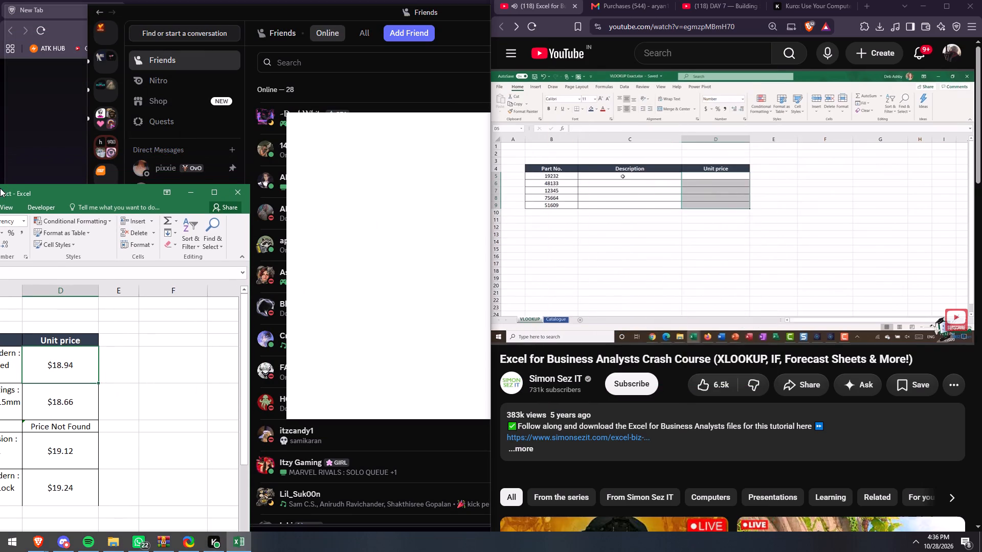
drag(0, 188, 243, 94)
drag(143, 104, 258, 105)
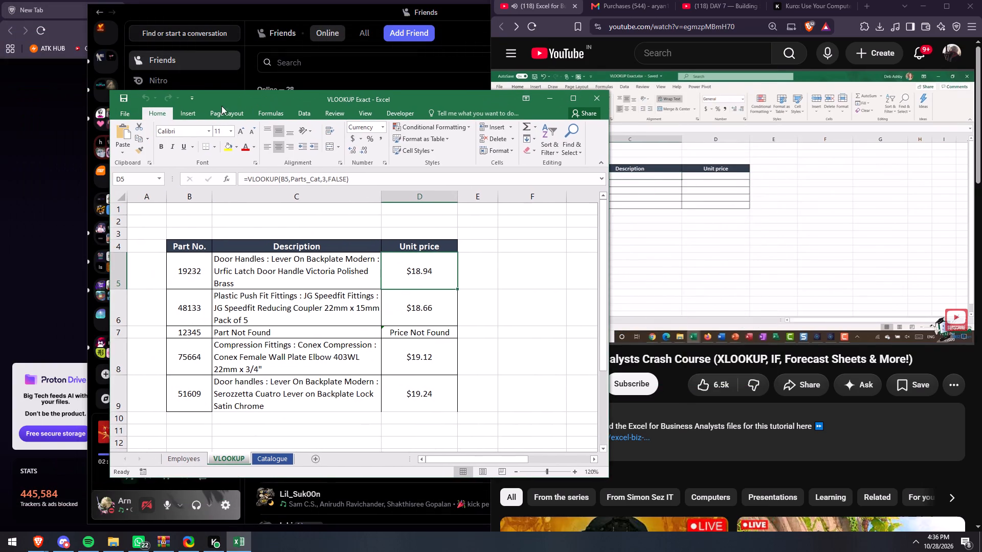
drag(235, 94, 0, 200)
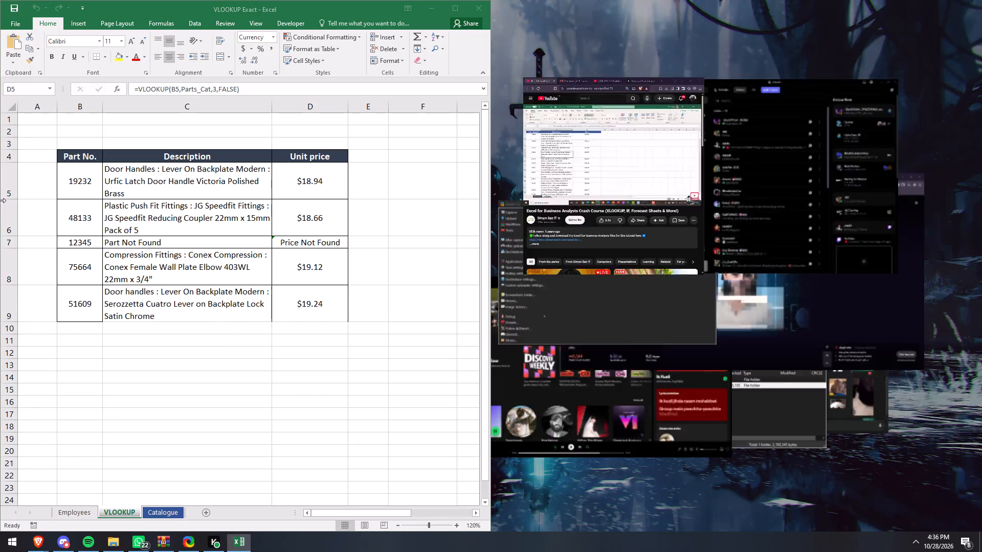
click(560, 113)
Clear the first Unit price in D5 and all the Description entries in C5:C9 on the VLOOKUP sheet.
click(225, 175)
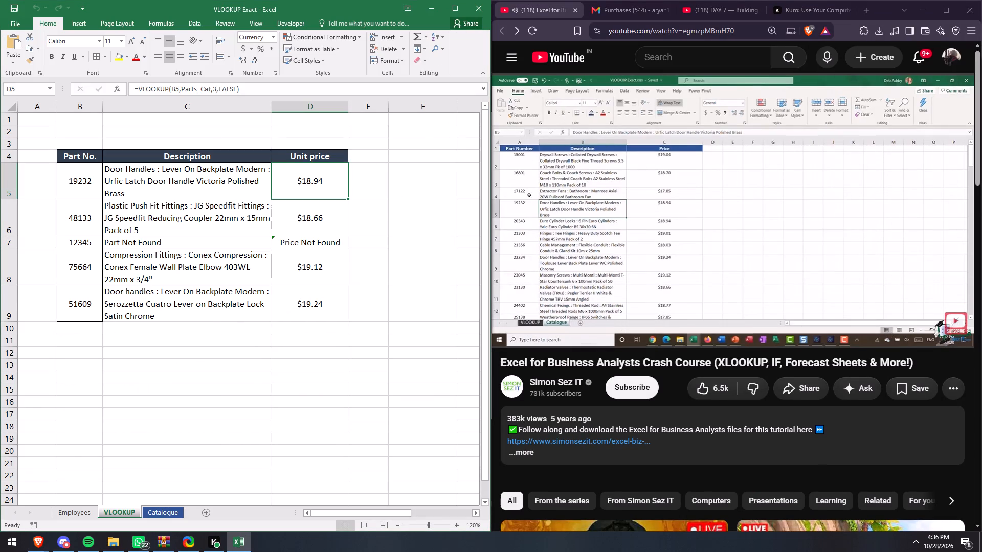
key(Delete)
click(220, 182)
key(Delete)
click(203, 200)
key(Delete)
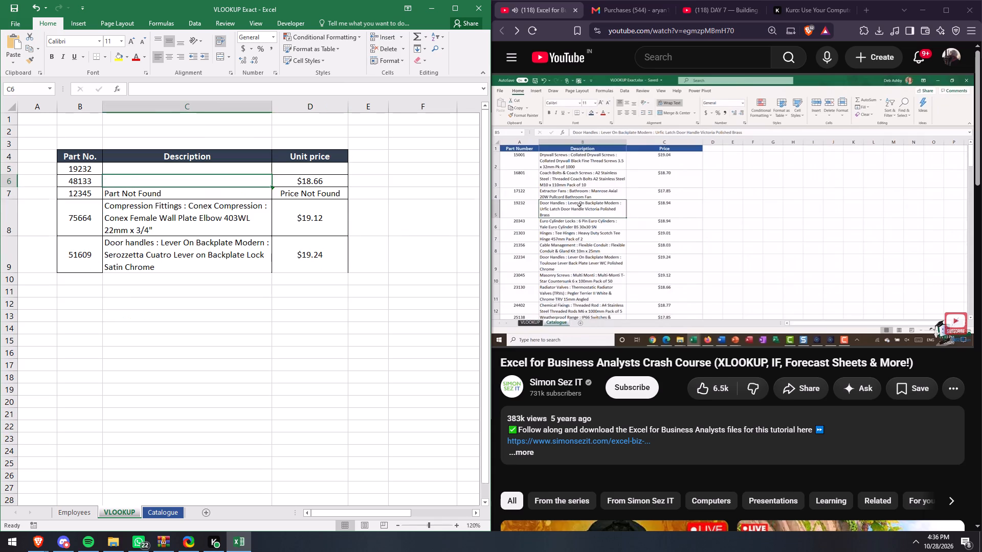
click(205, 203)
key(Delete)
click(204, 196)
key(Delete)
click(201, 219)
key(Delete)
Clear the remaining Unit price entries in D6:D9 on the VLOOKUP sheet.
click(308, 221)
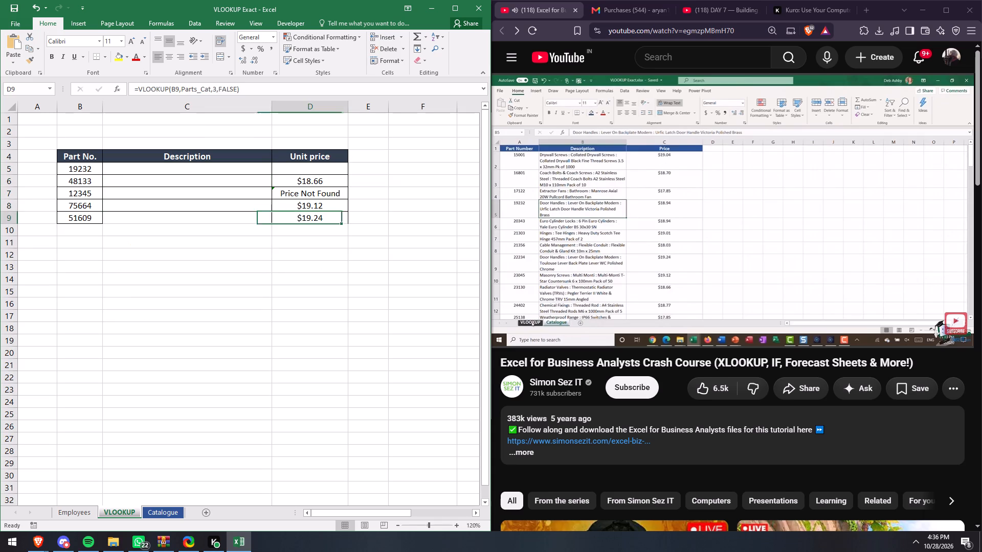
click(309, 209)
key(Delete)
key(Delete)
click(308, 218)
key(Delete)
click(313, 196)
click(316, 182)
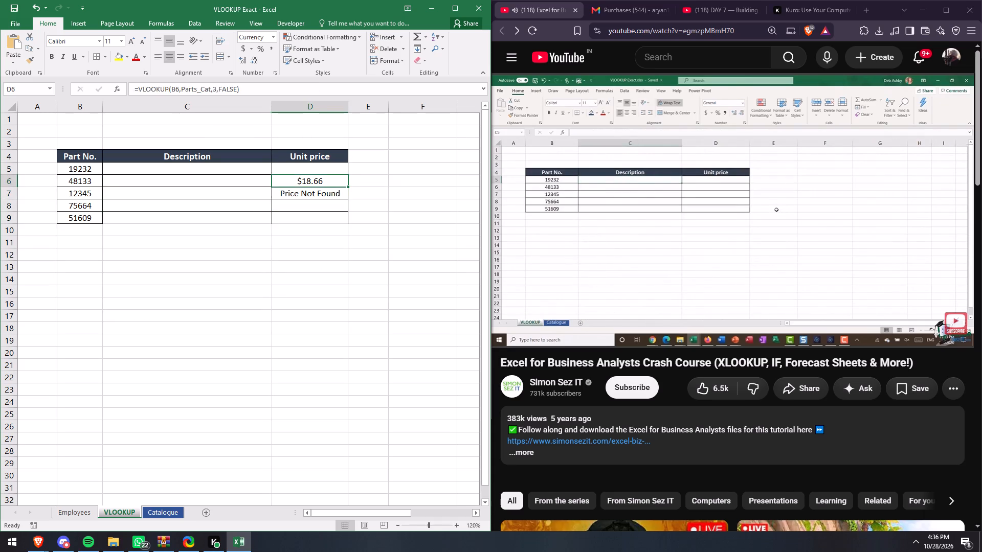
key(Delete)
click(316, 196)
key(Delete)
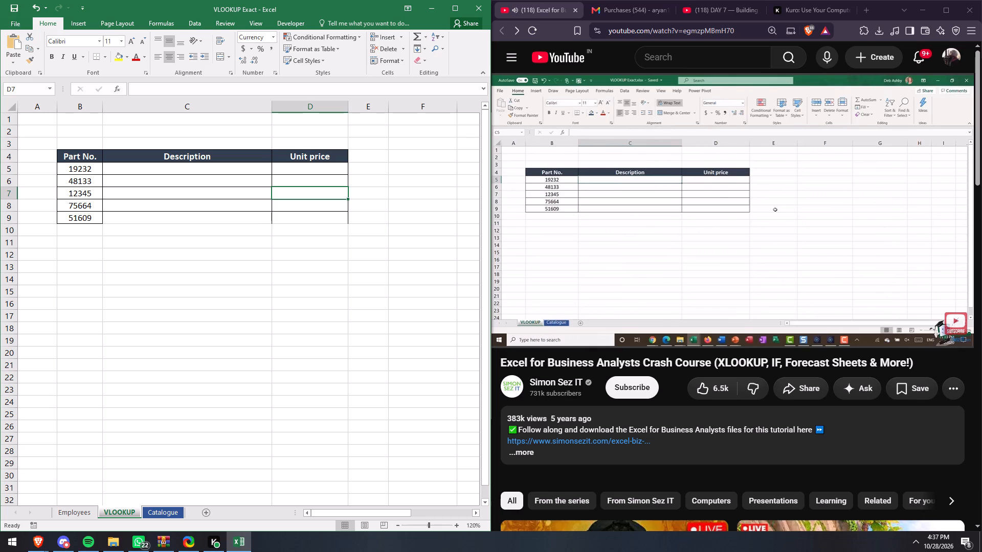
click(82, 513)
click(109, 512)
Compare the part numbers on the VLOOKUP sheet with the Part Number, Description and Price columns of the Catalogue sheet.
click(168, 514)
click(115, 516)
click(152, 515)
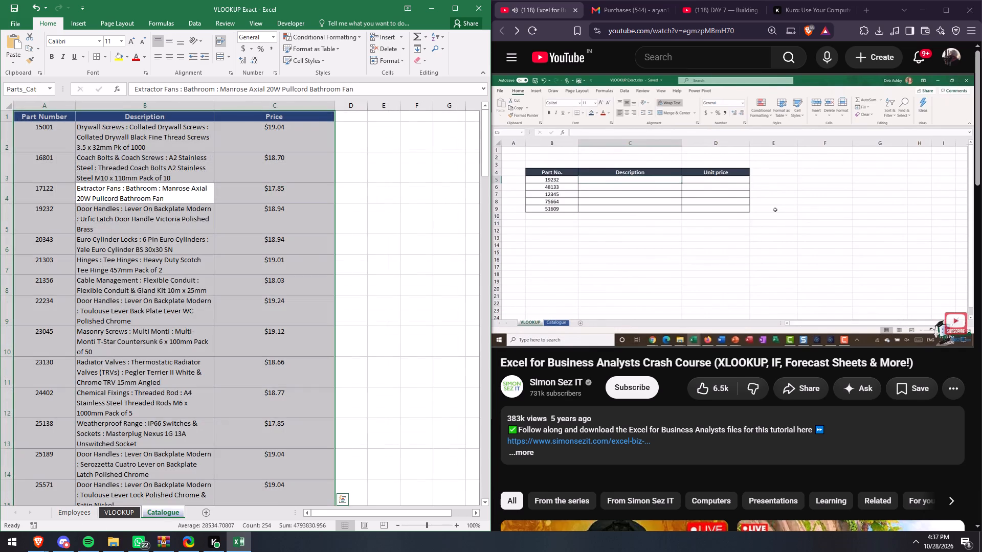
click(364, 403)
scroll(273, 382, up, 4)
scroll(274, 380, down, 17)
click(114, 512)
scroll(205, 446, up, 6)
click(190, 172)
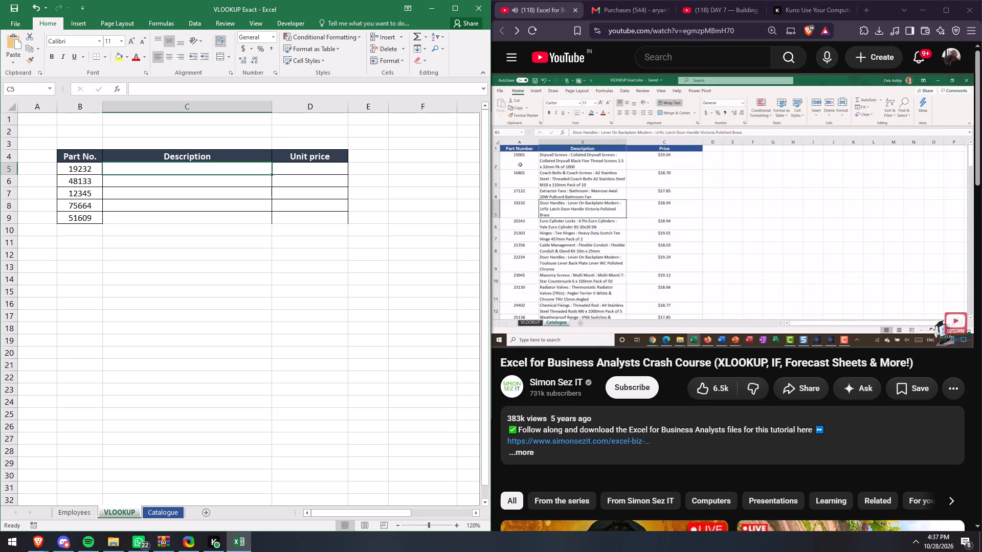
click(163, 514)
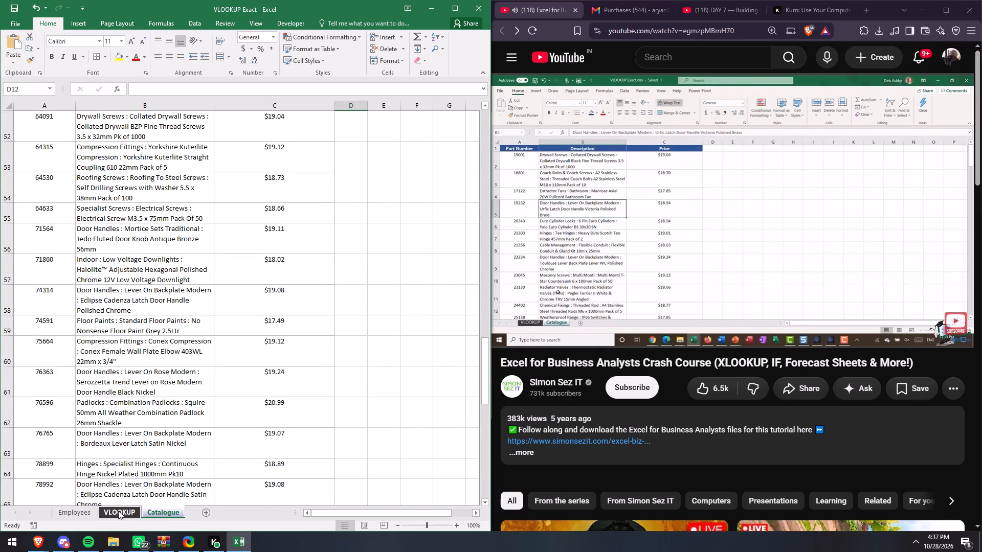
scroll(86, 455, up, 15)
drag(488, 163, 494, 88)
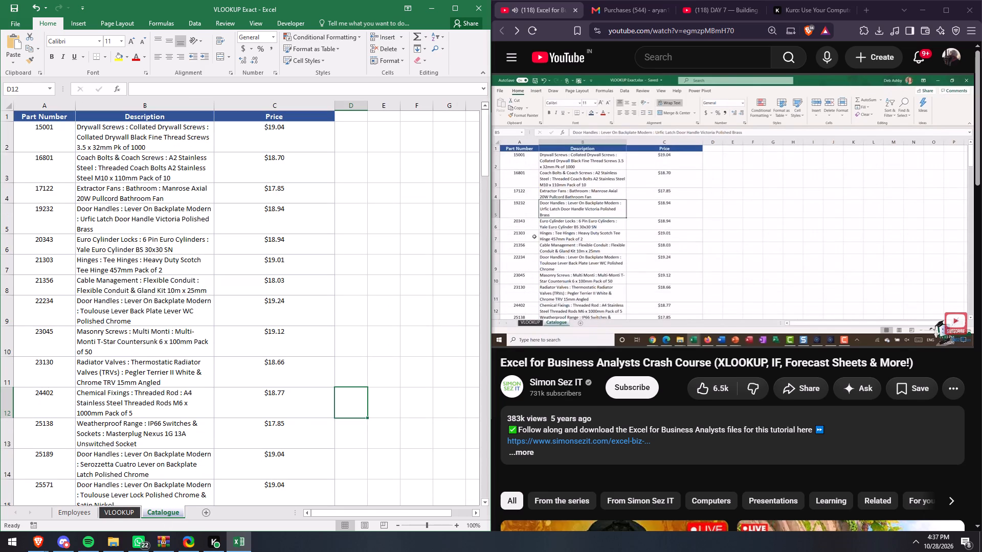
Start a VLOOKUP formula in C5 of the VLOOKUP sheet, the Description cell for the first part number.
click(122, 518)
click(81, 170)
click(146, 171)
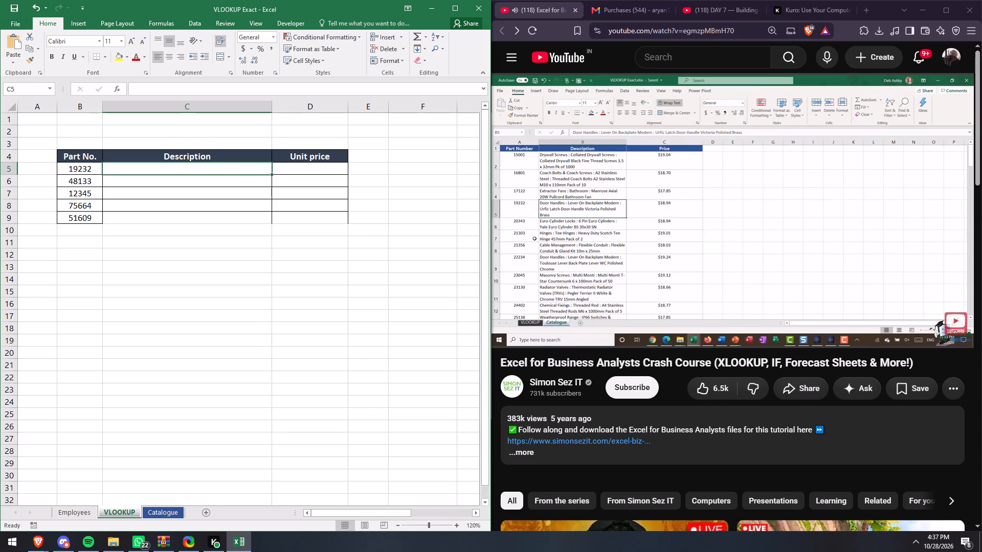
text(=vloo)
key(Tab)
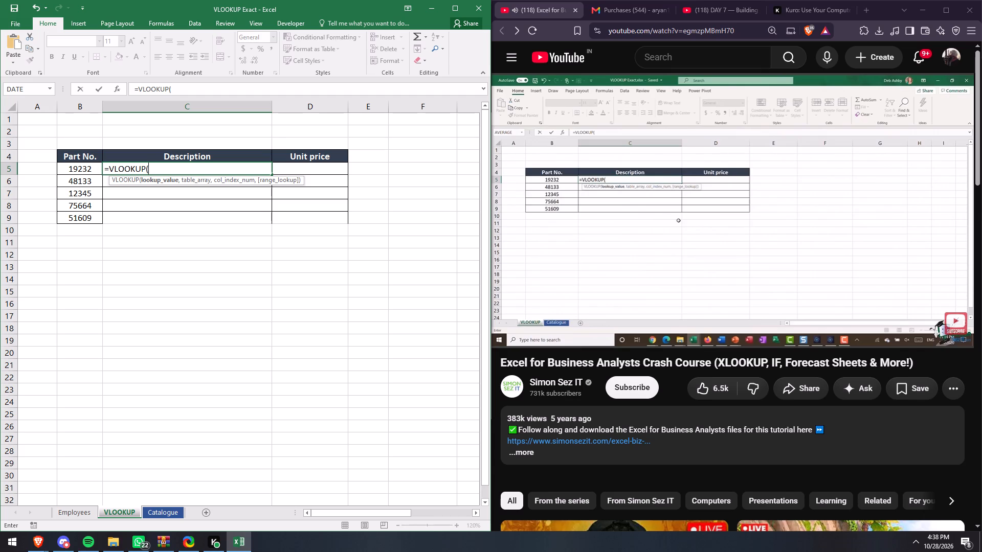
Switch to the browser and pause the tutorial video.
click(507, 213)
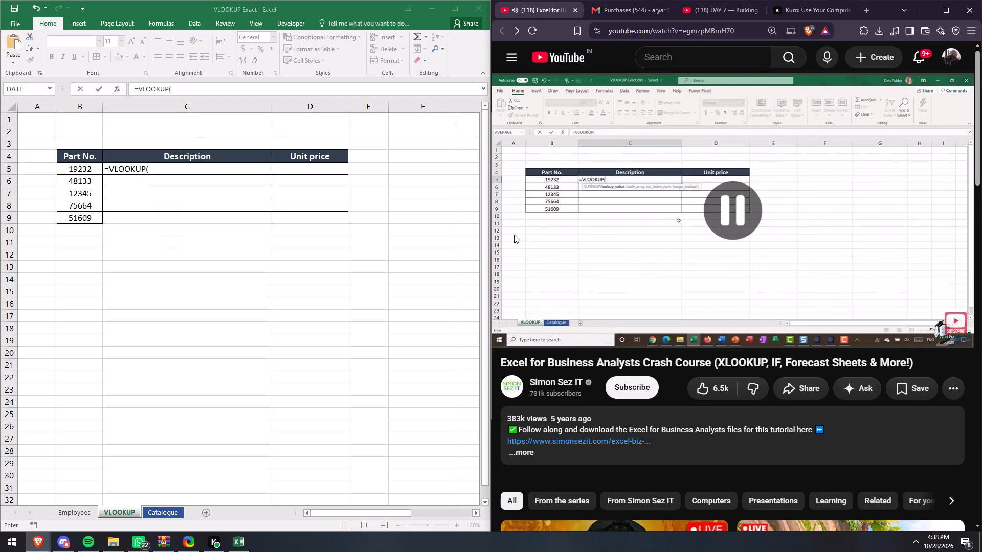
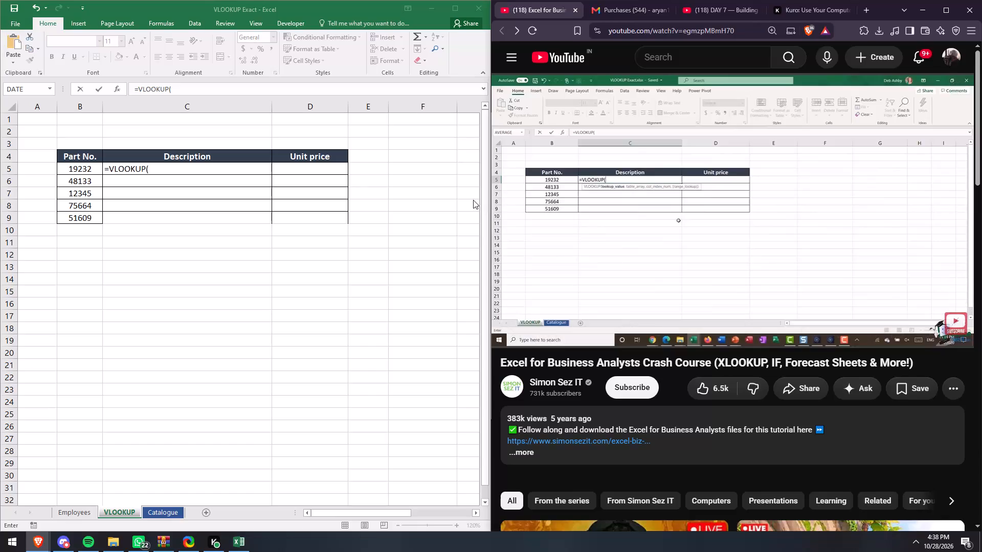
Resume the tutorial video.
click(710, 231)
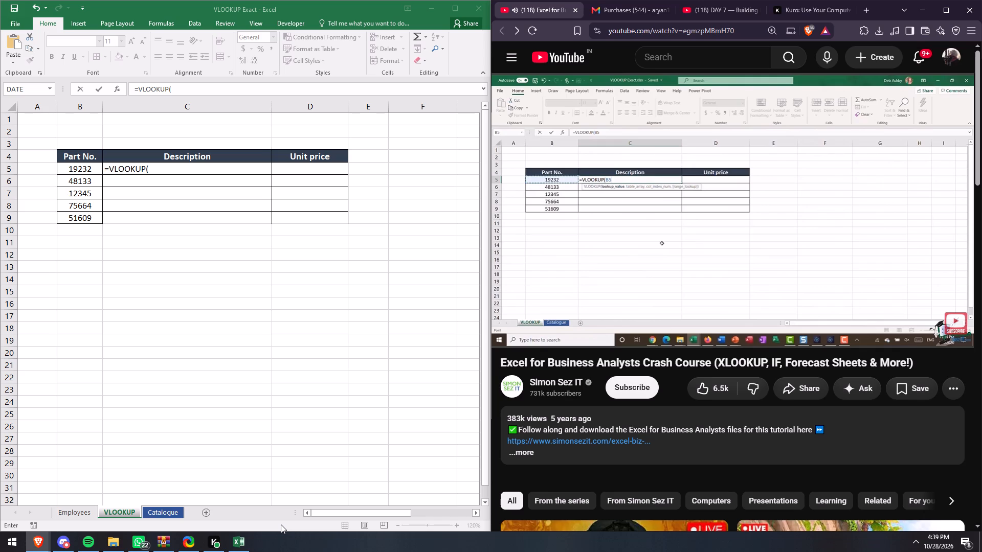
Switch to Excel and set B5 as the lookup value of the VLOOKUP formula in C5.
click(237, 540)
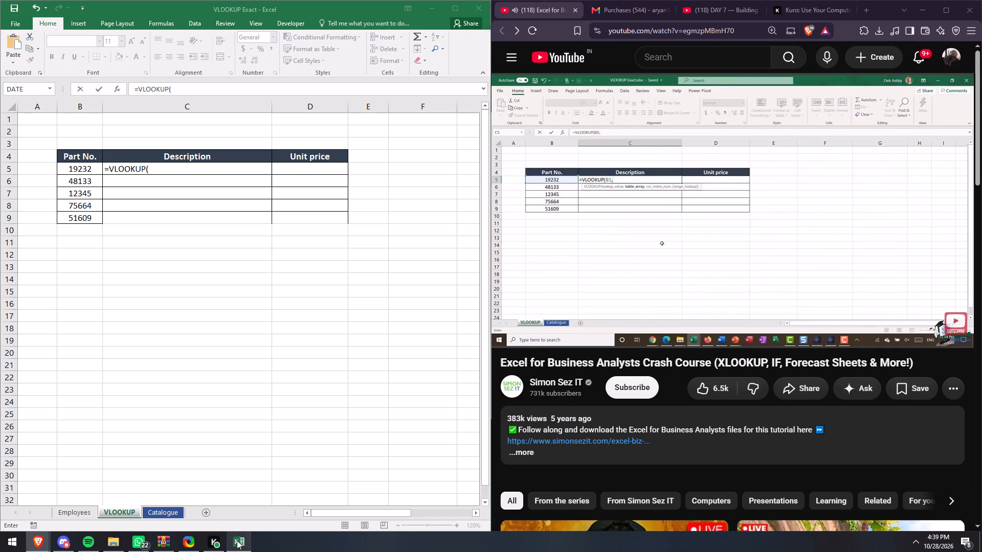
click(74, 172)
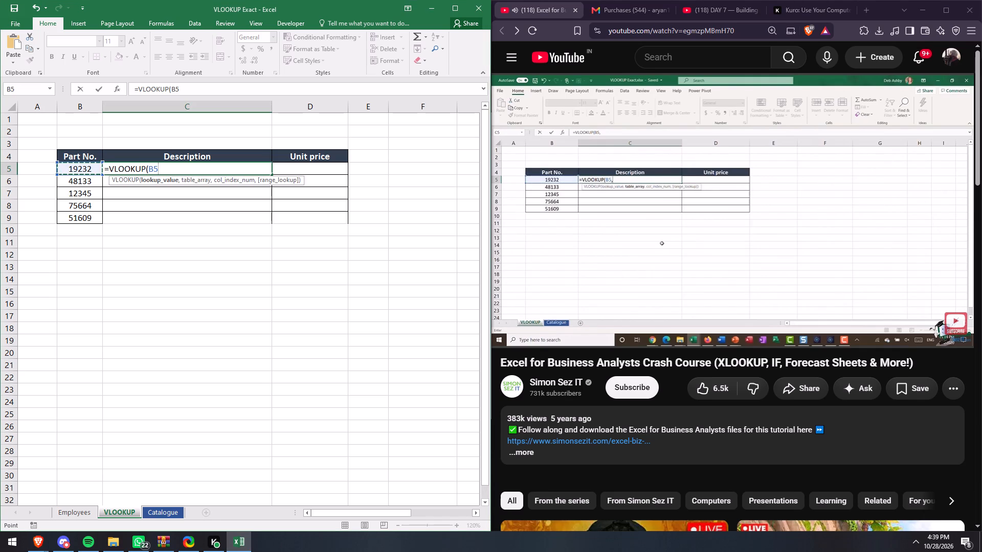
key(comma)
key(space)
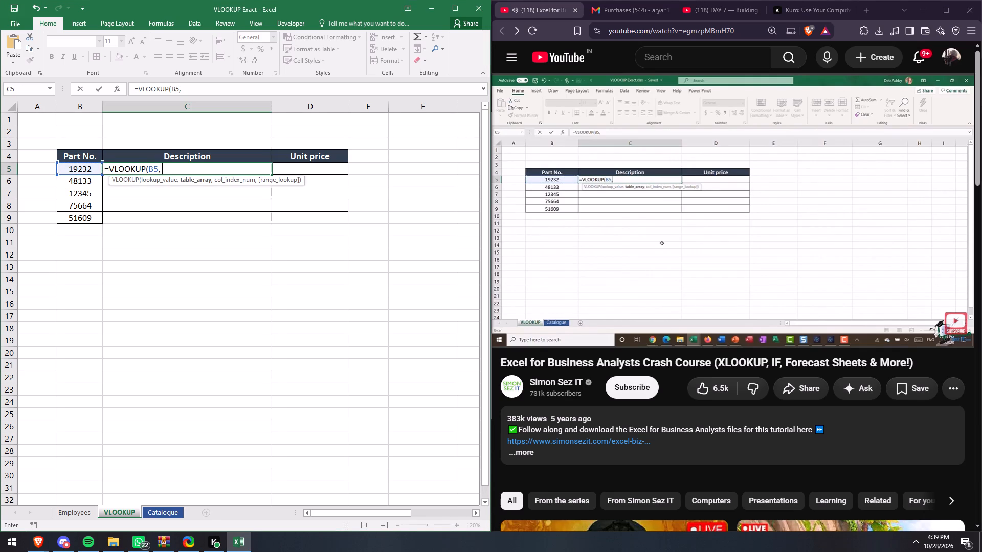
Start the table array argument of C5's VLOOKUP formula with the sheet reference 'Catalogue' !.
text(')
text(cat)
key(BackSpace)
key(BackSpace)
key(BackSpace)
text(Catalogue)
text(')
key(space)
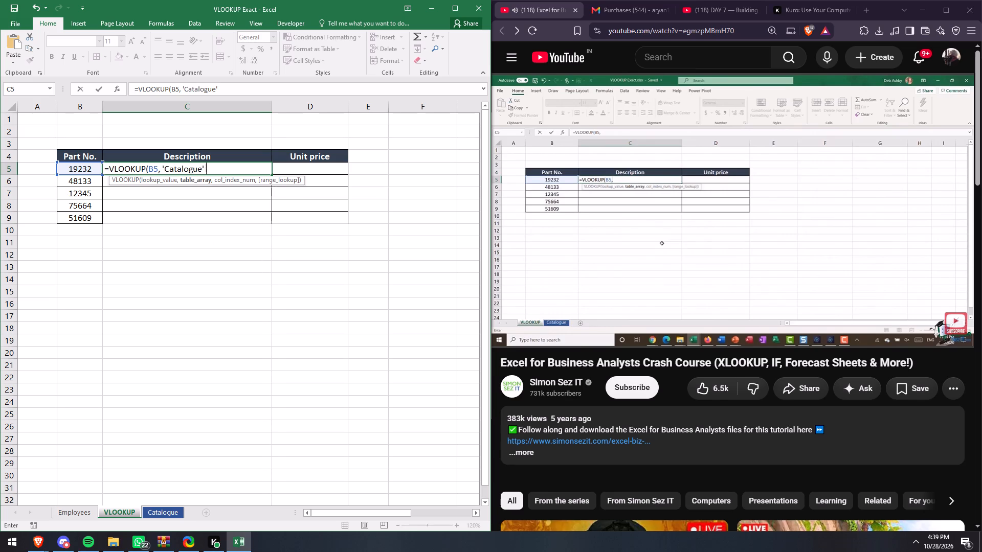
key(BackSpace)
key(space)
text(!)
Add the Catalogue sheet's Part Number range A1:A85 to the table array as an absolute reference and try to enter the formula.
click(169, 512)
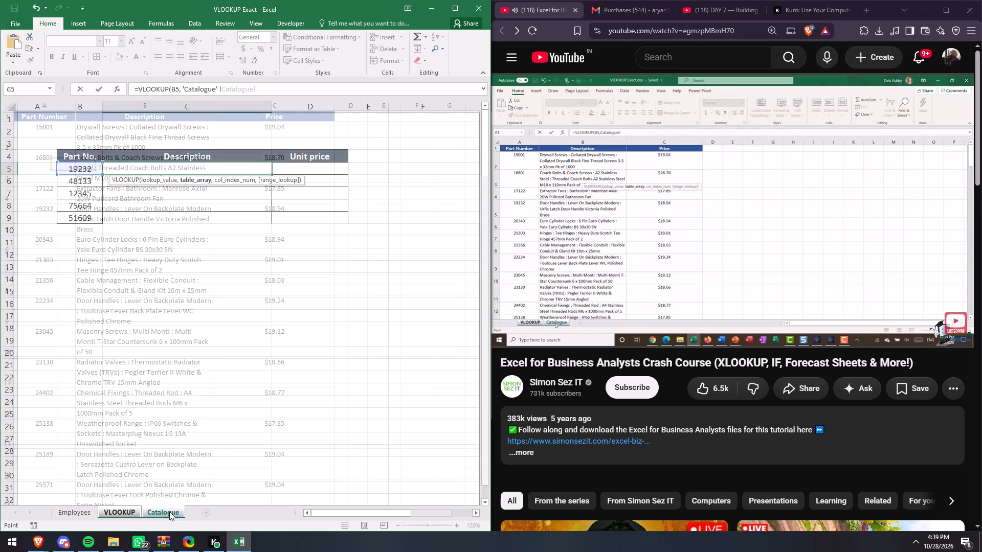
click(53, 116)
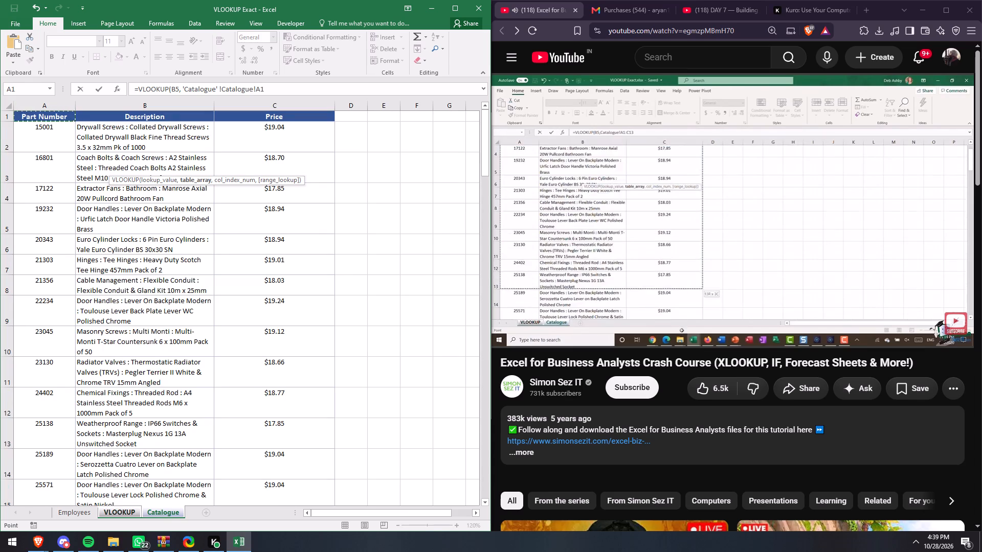
key(ctrl+shift+Down)
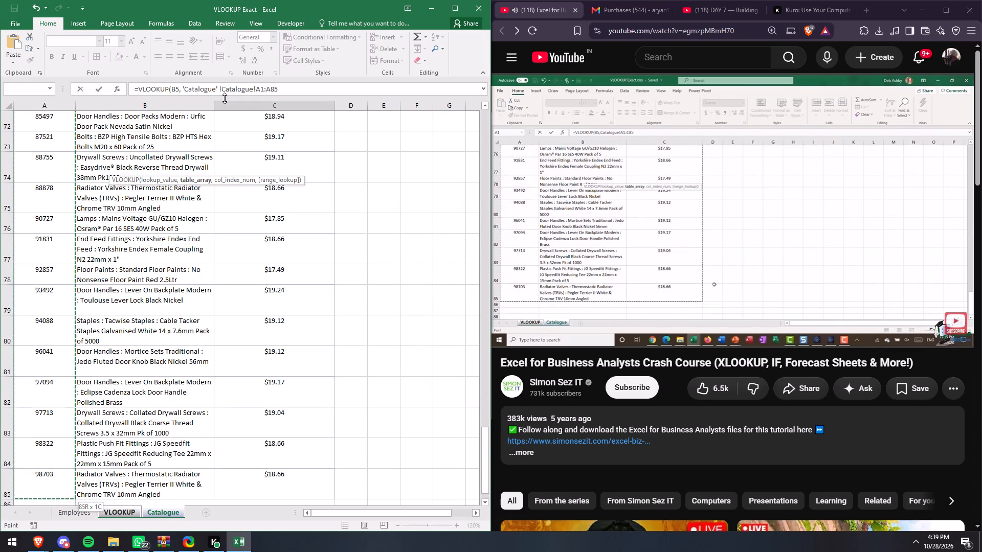
key(F4)
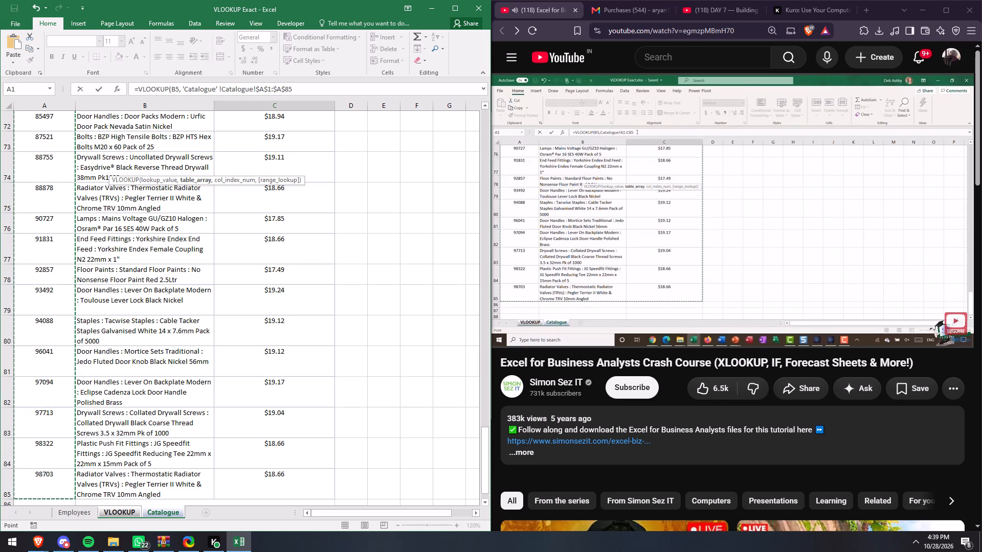
key(Return)
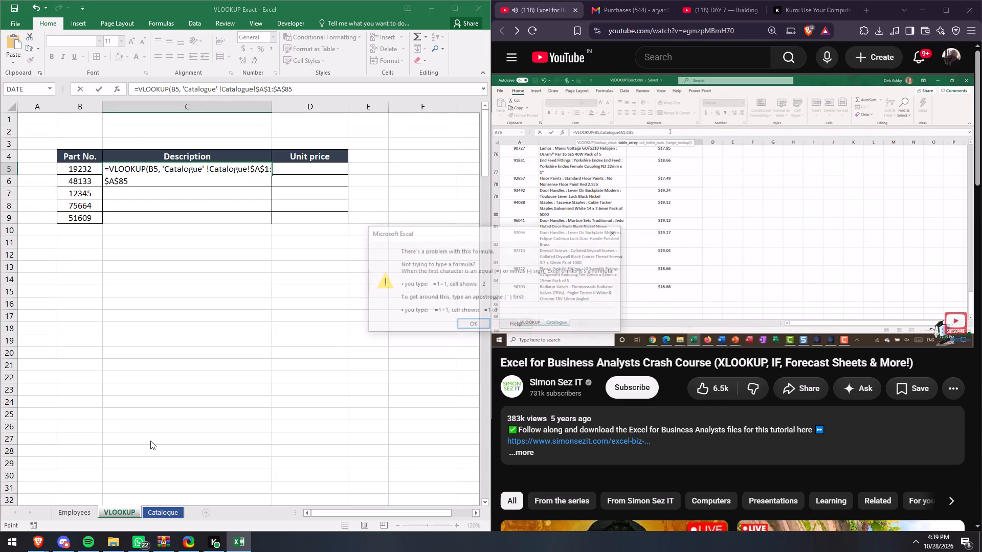
click(476, 326)
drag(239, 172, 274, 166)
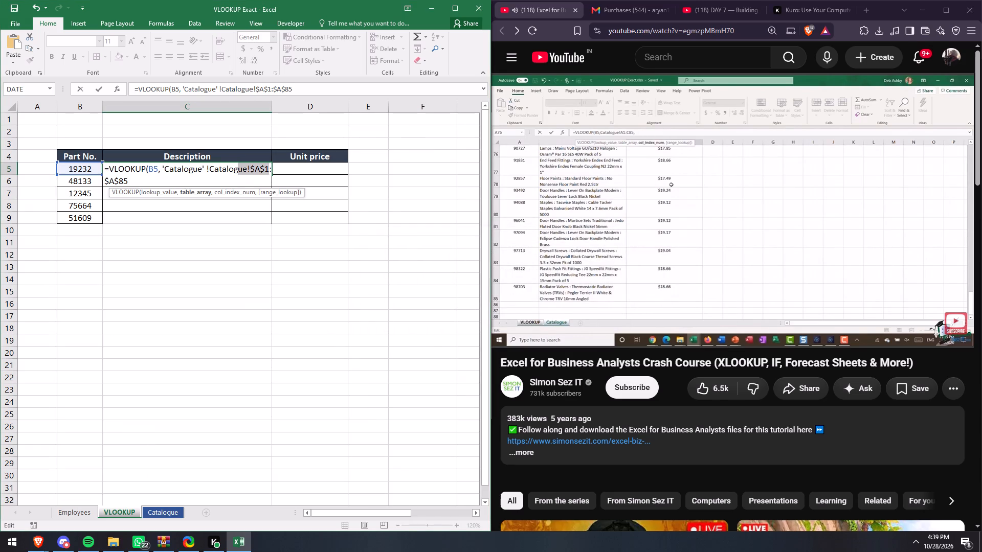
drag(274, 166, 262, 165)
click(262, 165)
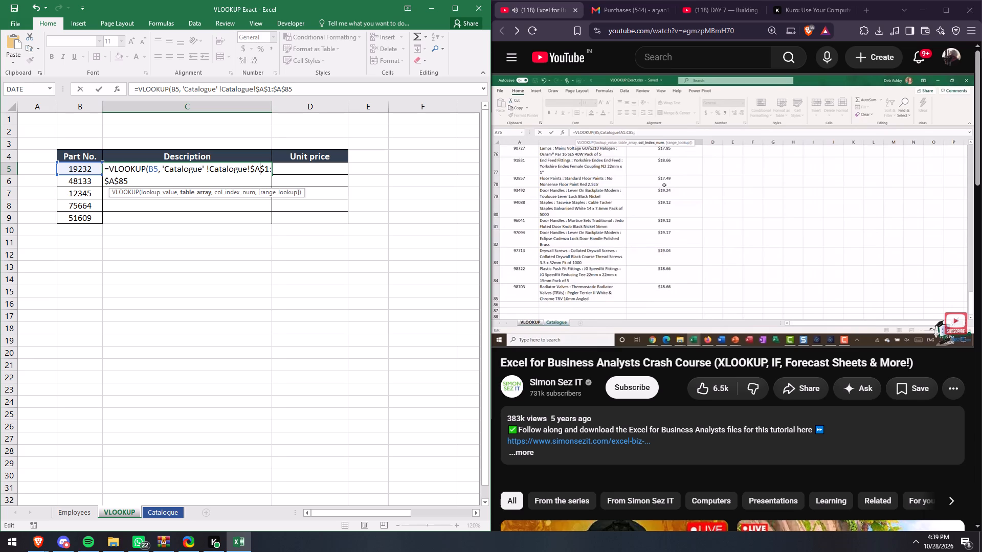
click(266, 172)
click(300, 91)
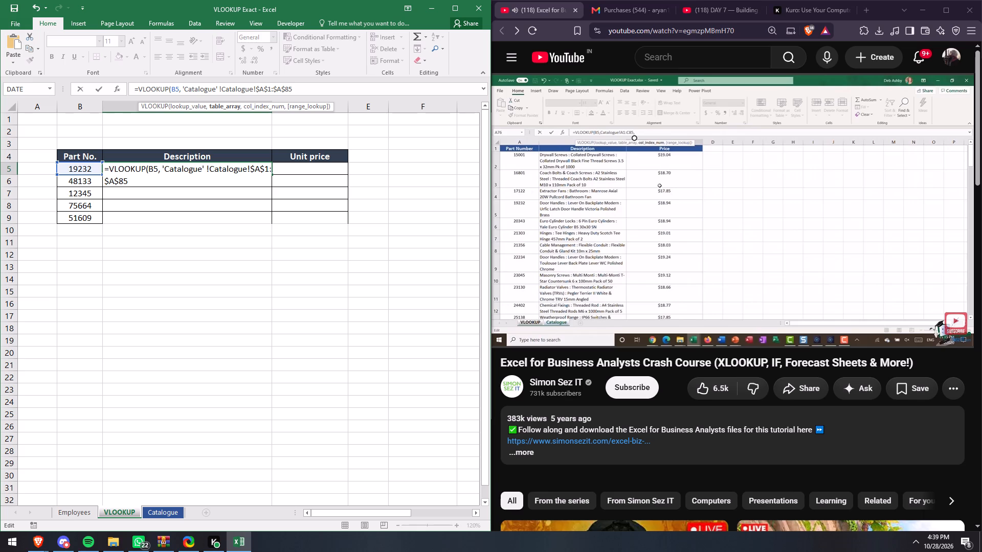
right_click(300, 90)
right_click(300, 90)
Switch to the browser and pause the tutorial video.
click(703, 202)
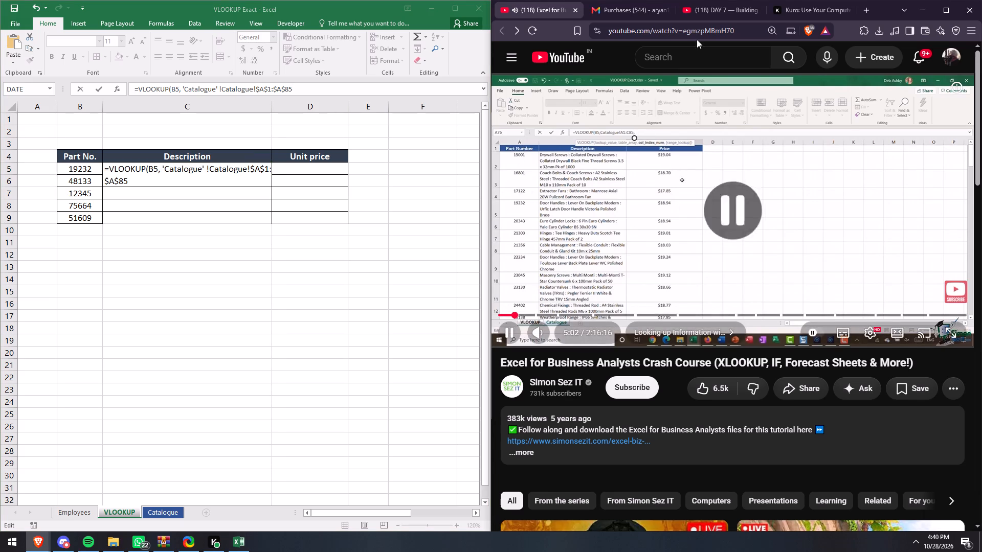
Browse the YouTube home feed in the DAY 7 livestream's browser tab and open "Weirdest Things ₹100 Can Get You in India".
click(703, 5)
click(564, 58)
click(564, 58)
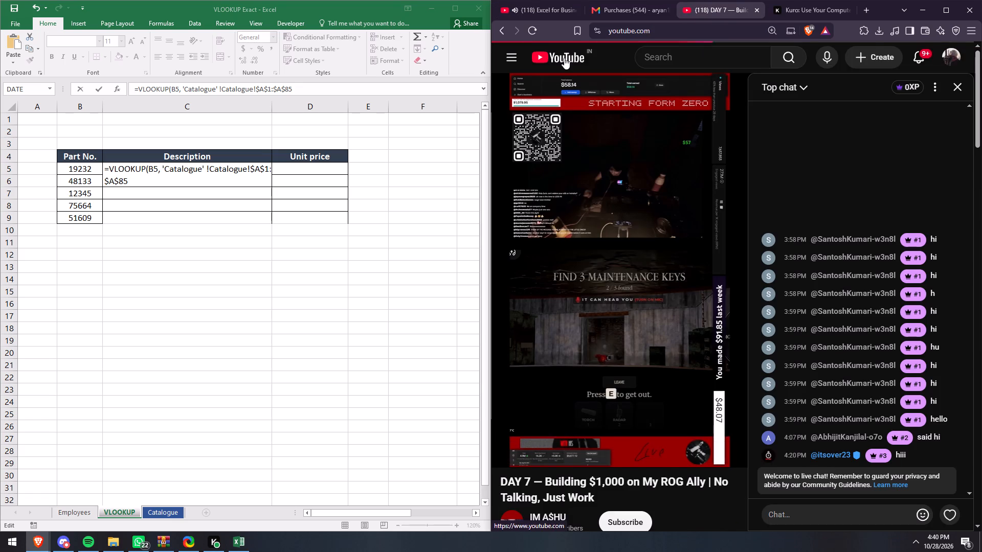
scroll(644, 210, down, 13)
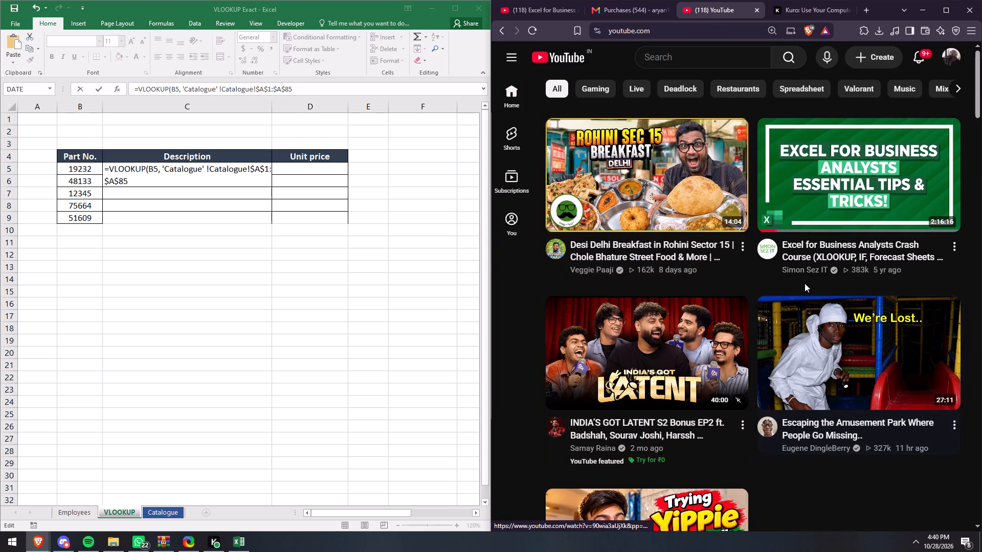
scroll(654, 297, down, 5)
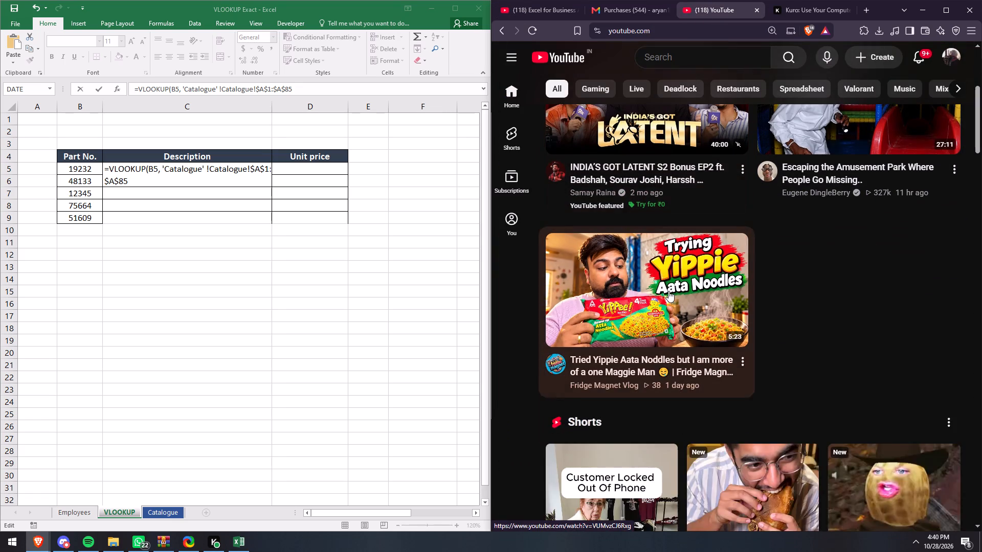
scroll(668, 291, up, 2)
scroll(674, 243, down, 10)
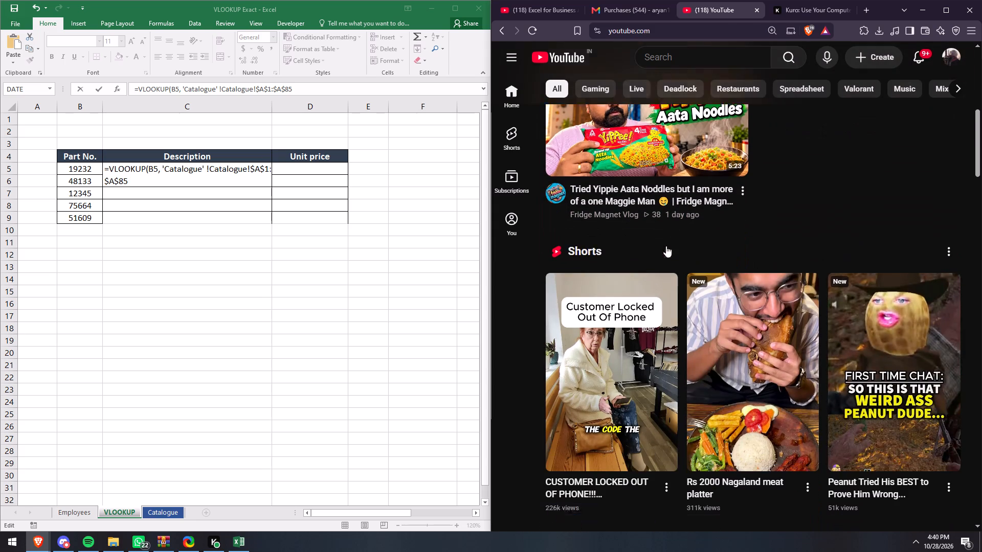
scroll(664, 241, down, 16)
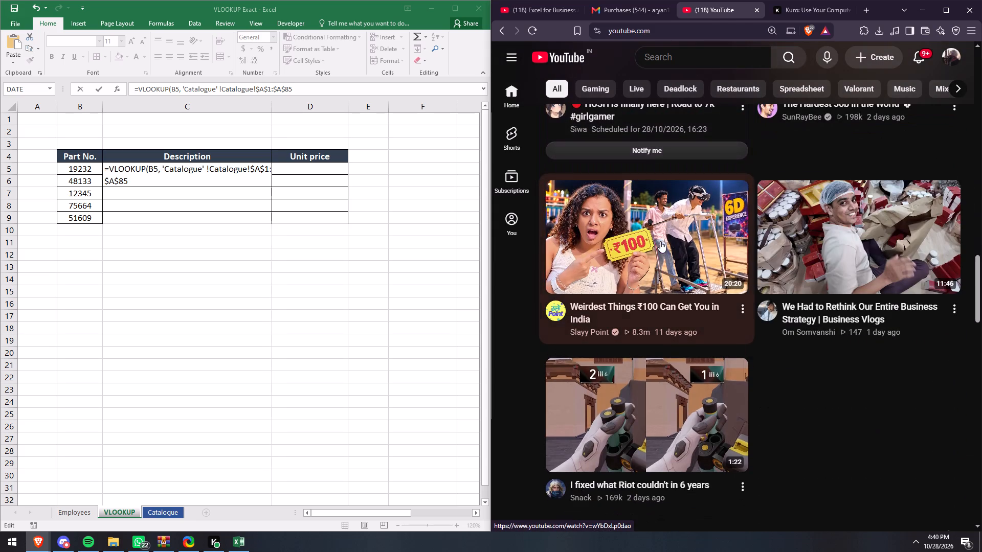
click(587, 255)
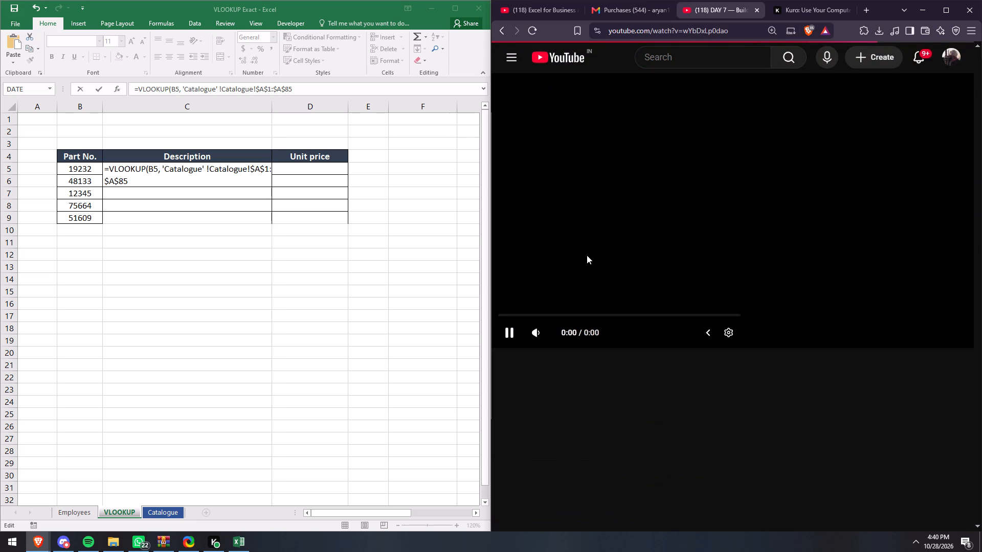
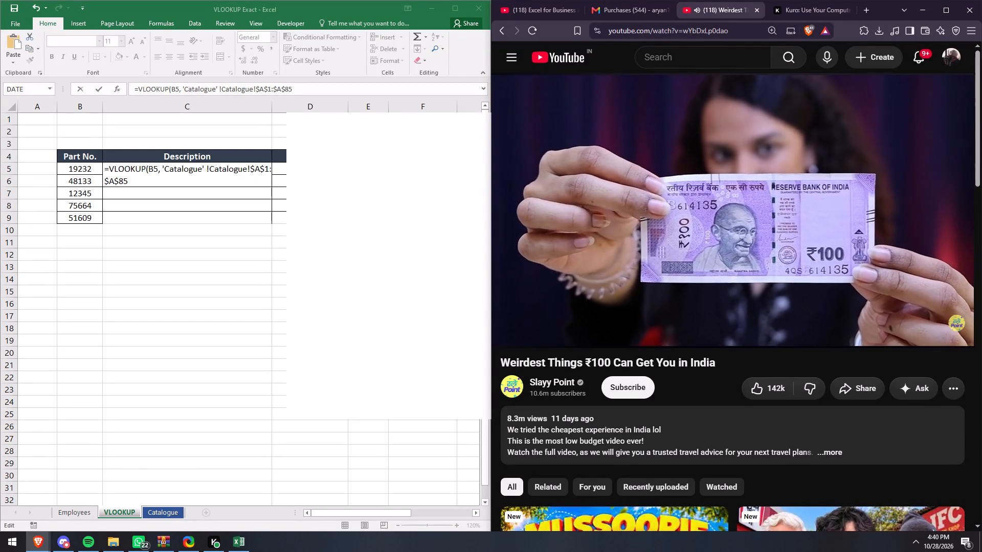
Set the volume of the playing "Weirdest Things ₹100 Can Get You in India" video to a low level.
click(555, 335)
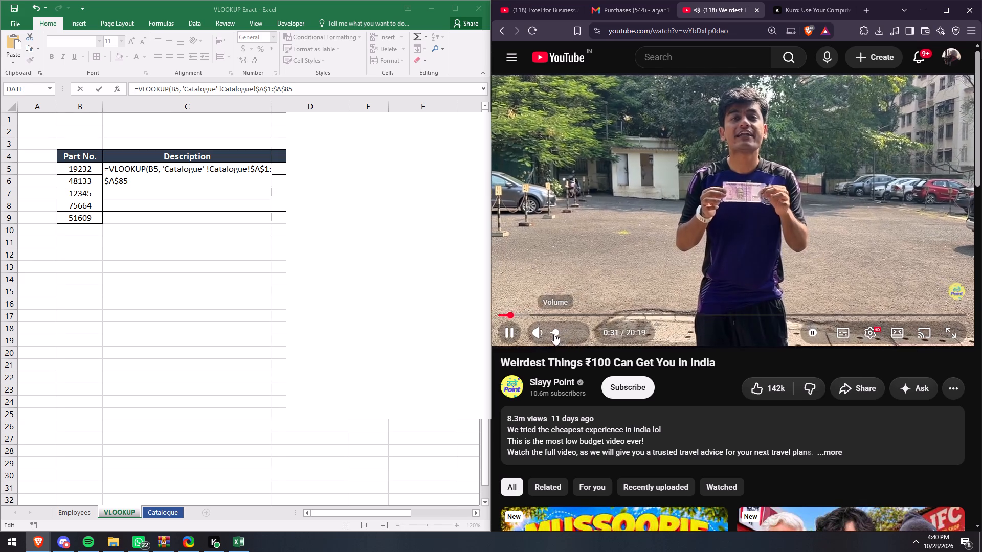
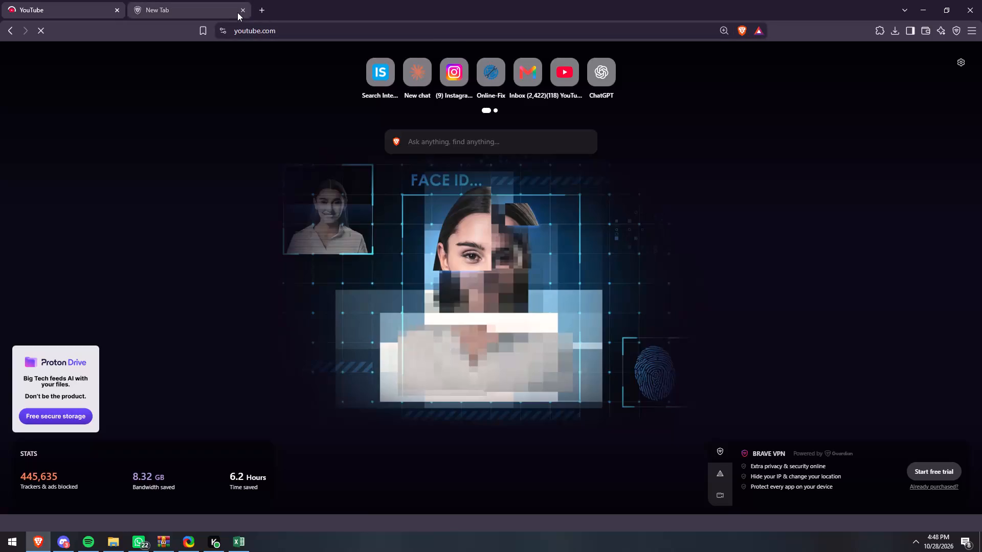
Close the empty new tab and tile the VLOOKUP Exact workbook and the YouTube browser window side by side, workbook on the left half.
click(243, 9)
drag(213, 10, 562, 105)
drag(415, 105, 543, 147)
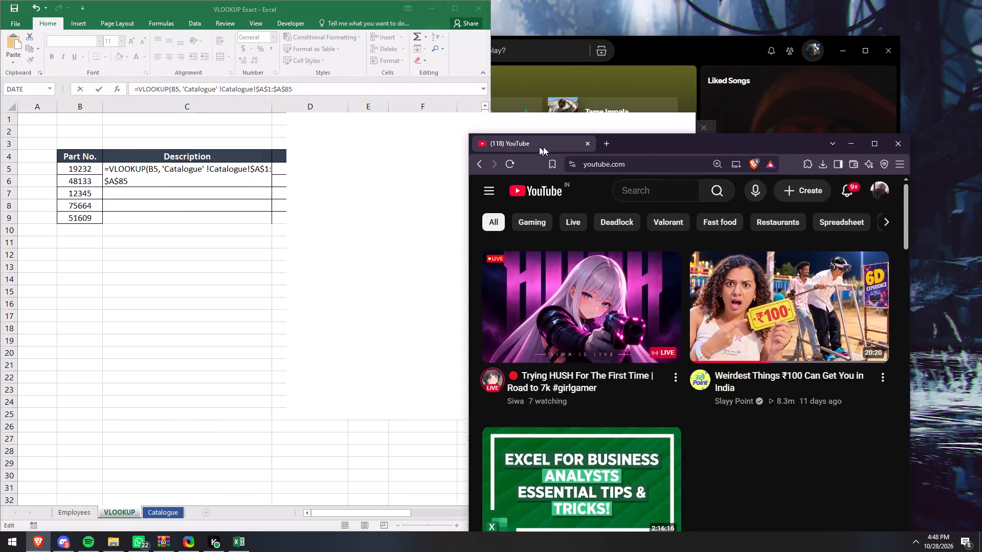
drag(543, 147, 632, 183)
drag(216, 7, 217, 139)
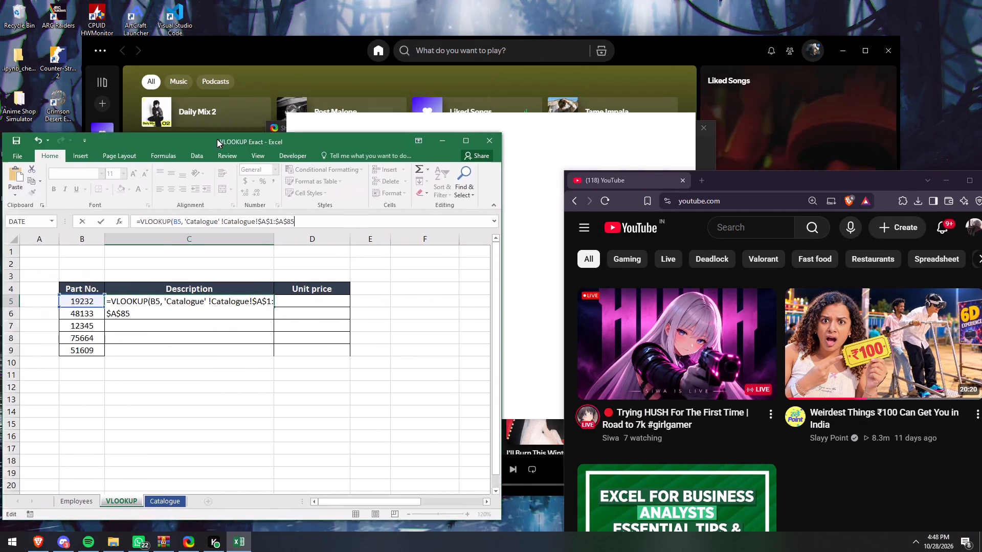
drag(217, 139, 0, 215)
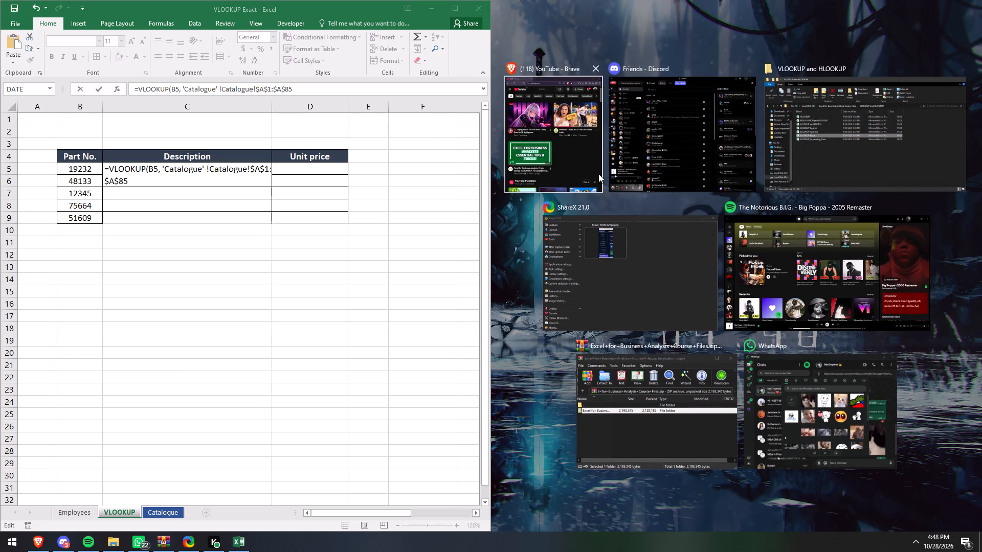
click(598, 174)
Open the Simon Sez IT video "Excel for Business Analysts Crash Course" from the YouTube home feed and pause it at about 5:04.
scroll(802, 260, down, 2)
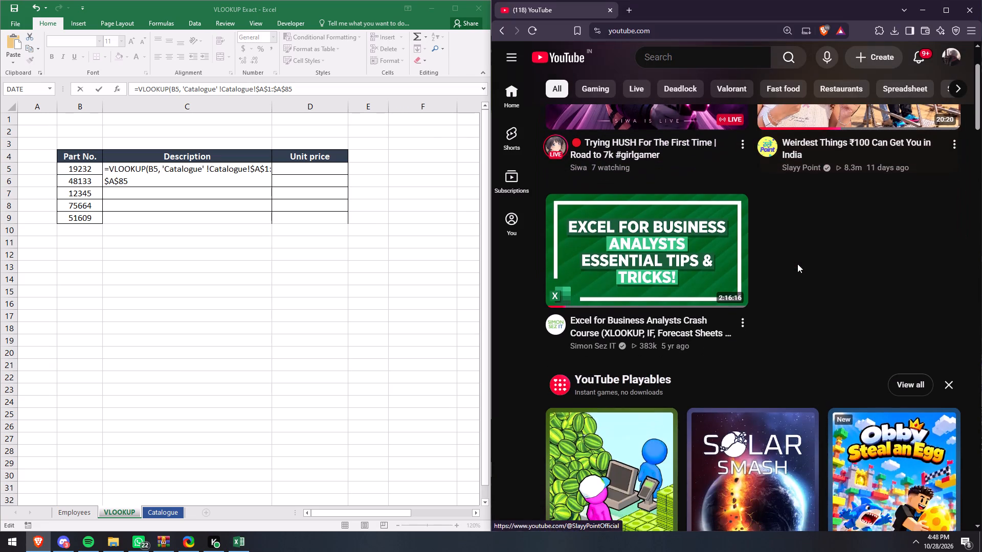
click(698, 246)
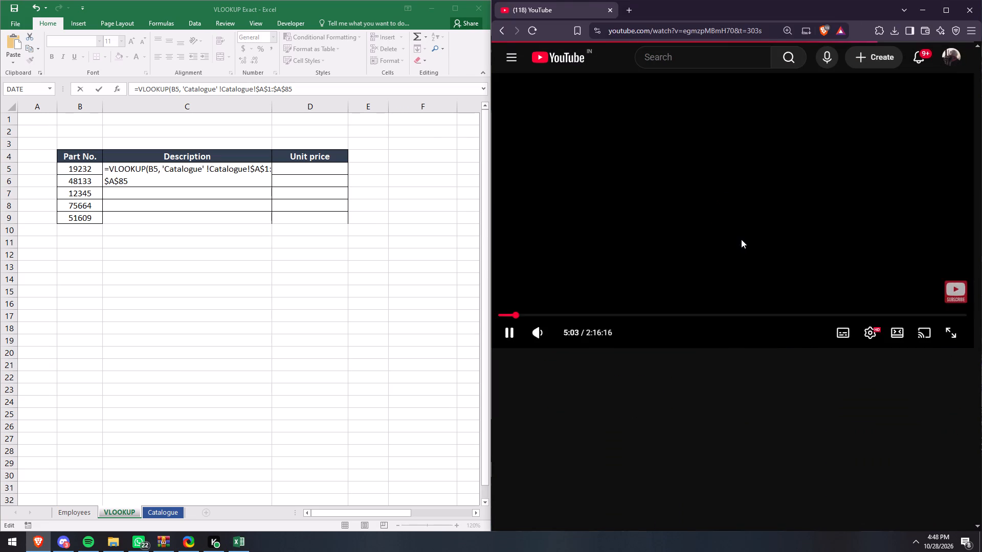
click(687, 229)
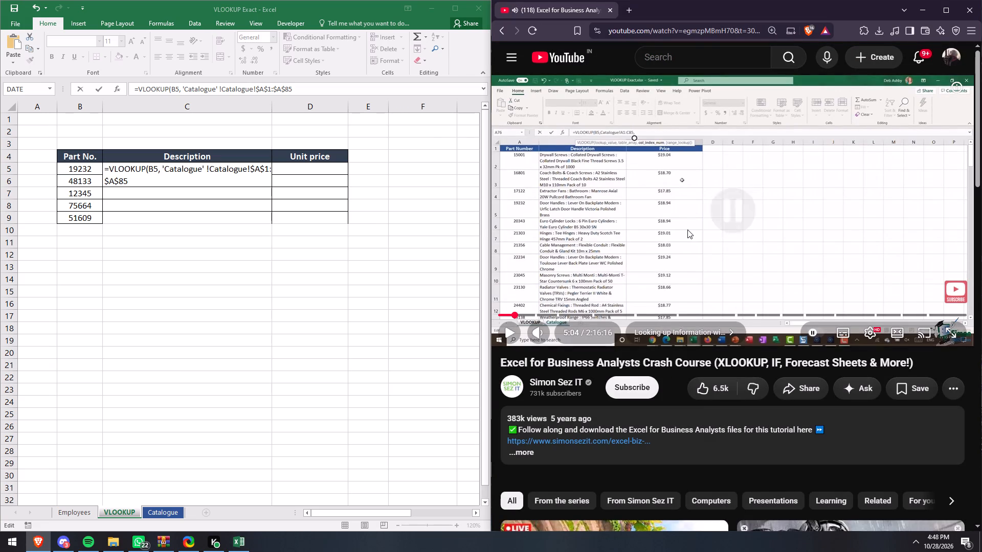
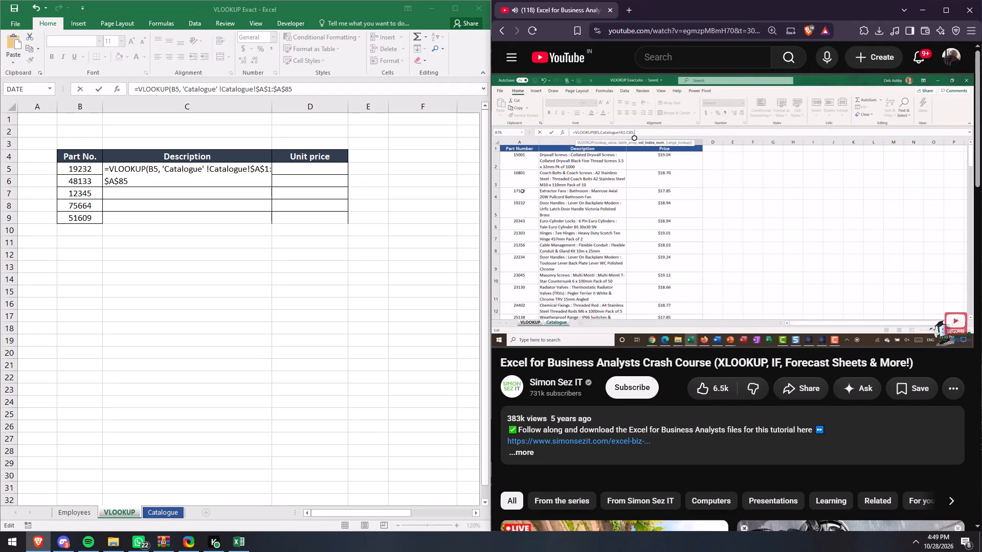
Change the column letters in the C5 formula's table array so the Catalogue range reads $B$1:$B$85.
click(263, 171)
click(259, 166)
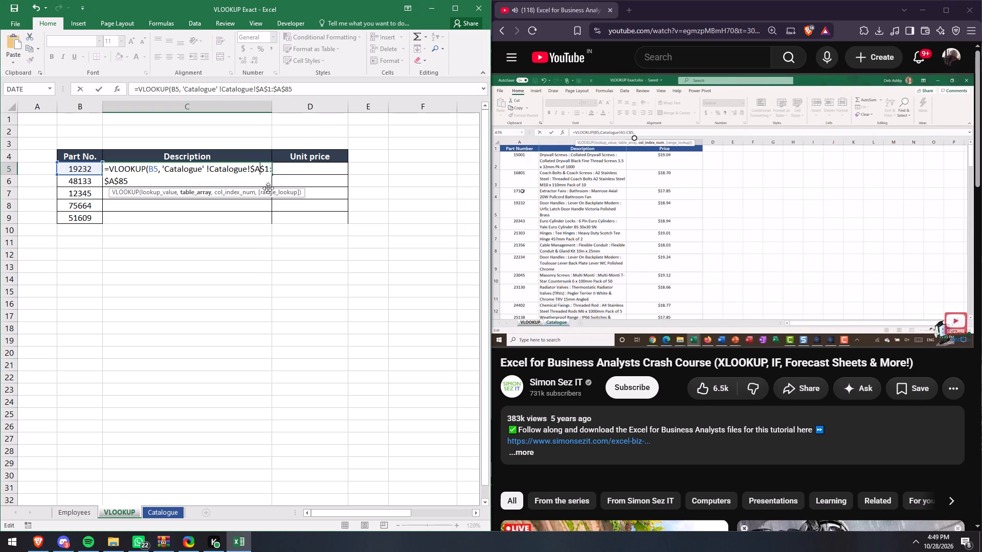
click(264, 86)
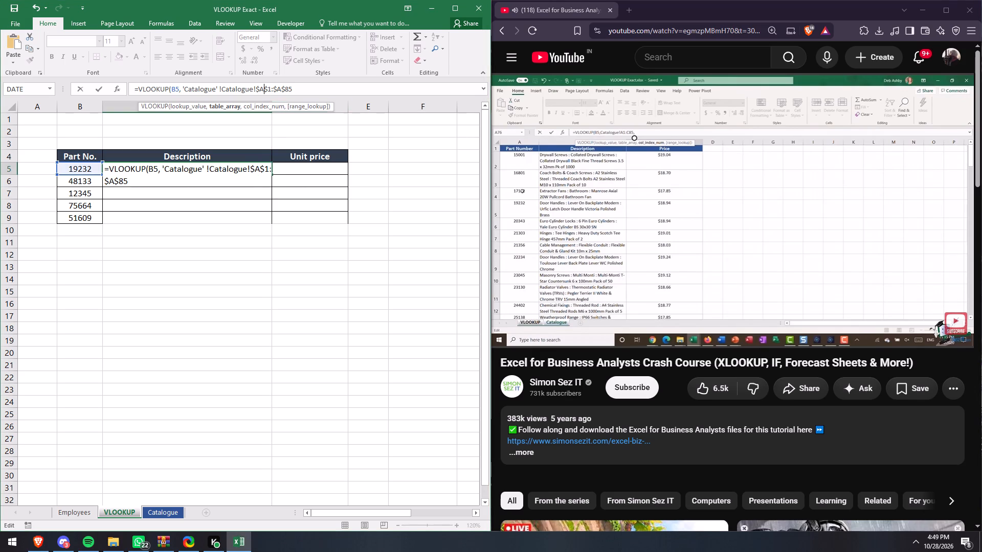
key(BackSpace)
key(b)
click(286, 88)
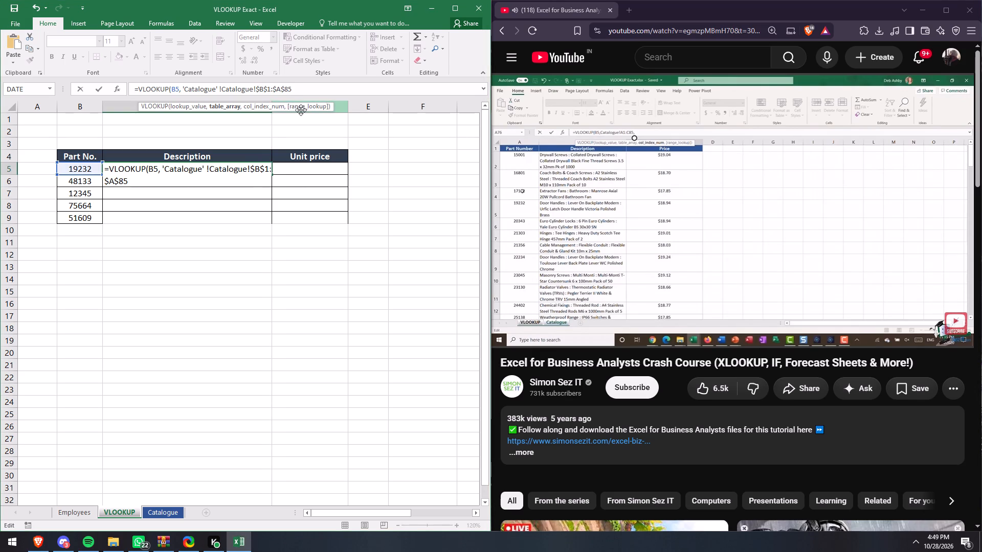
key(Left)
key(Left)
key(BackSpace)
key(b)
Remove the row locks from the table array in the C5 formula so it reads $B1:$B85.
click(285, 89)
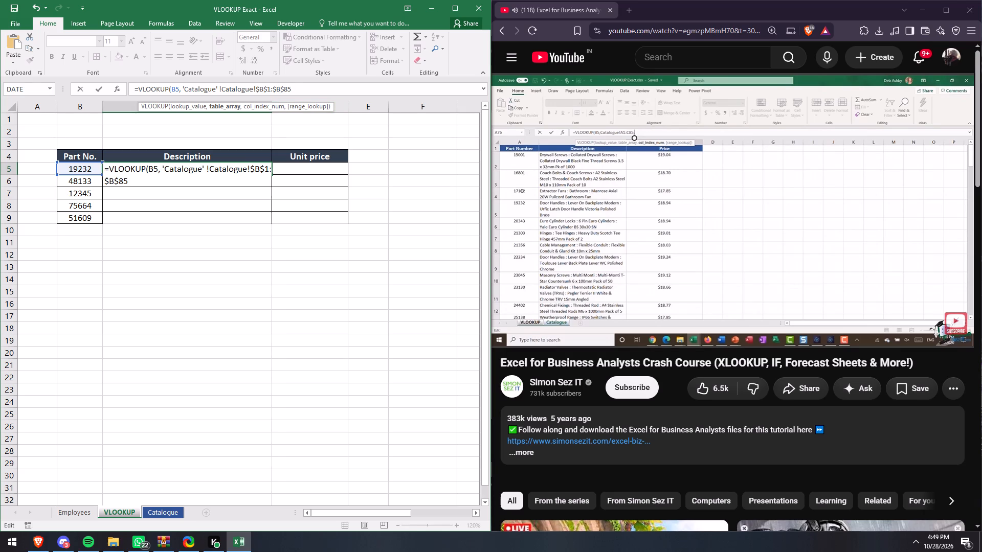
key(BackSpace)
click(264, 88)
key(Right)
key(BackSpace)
Delete the whole table array argument from the C5 formula, keeping only =VLOOKUP(B5, with a trailing space.
drag(295, 89, 184, 87)
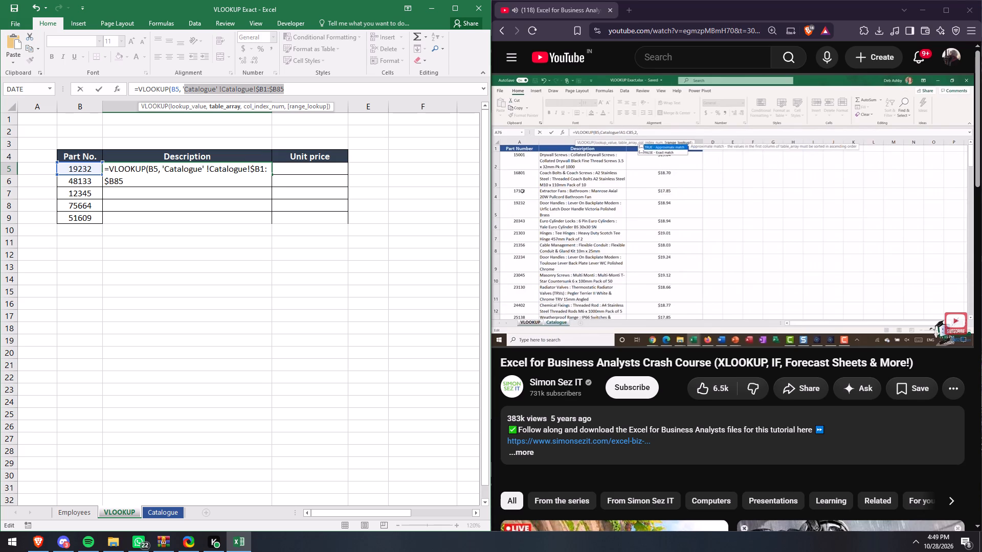
drag(184, 87, 183, 87)
key(BackSpace)
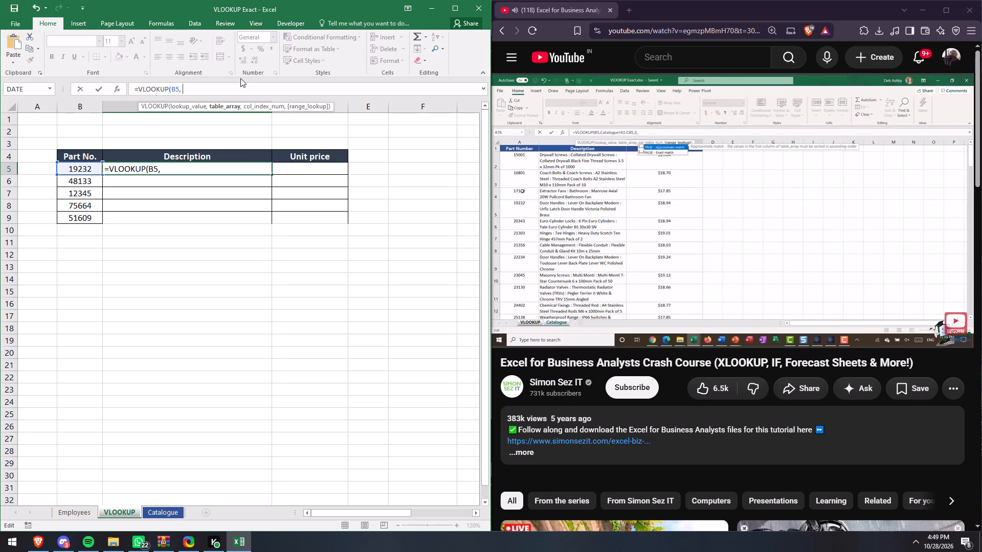
key(BackSpace)
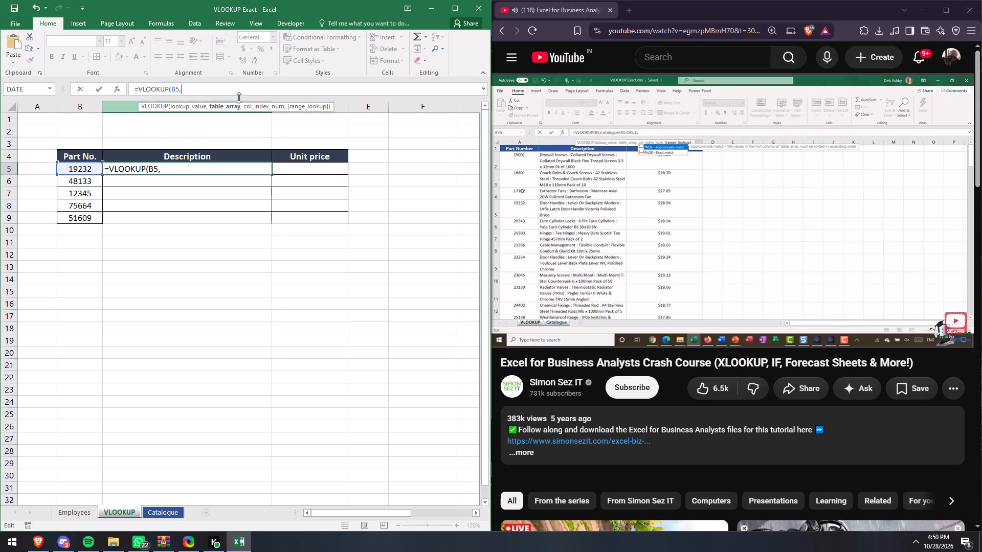
key(space)
Pick B2:B25 on the Catalogue sheet as the table array, lock its columns as $B2:$B25, and try to enter the formula.
click(162, 514)
scroll(147, 408, up, 3)
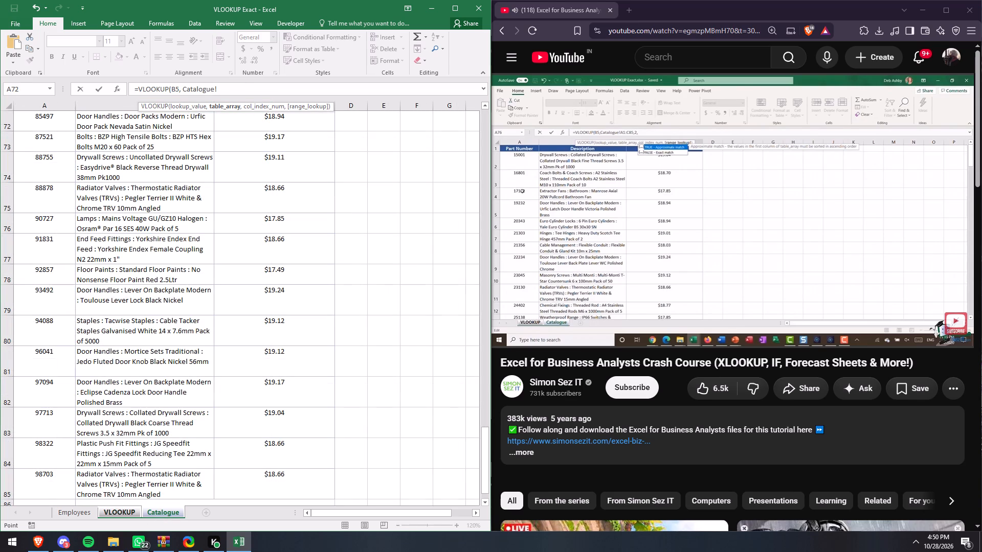
scroll(149, 404, up, 13)
drag(484, 436, 481, 396)
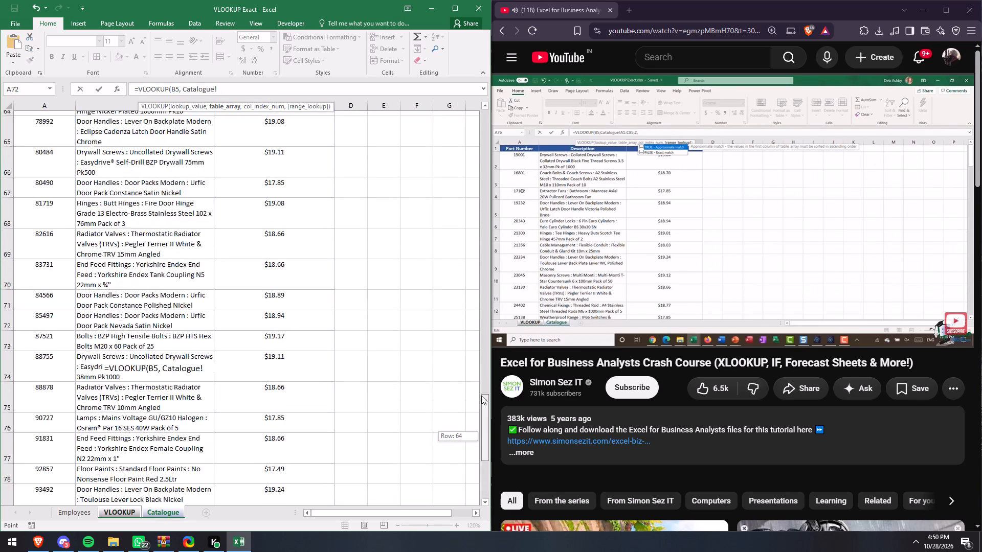
drag(481, 396, 453, 94)
click(149, 118)
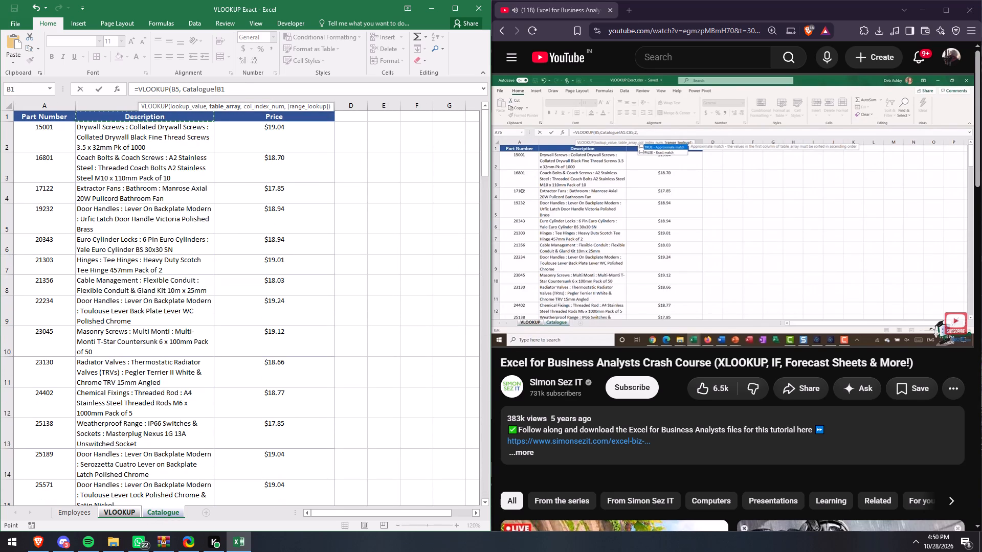
click(145, 134)
scroll(421, 198, down, 5)
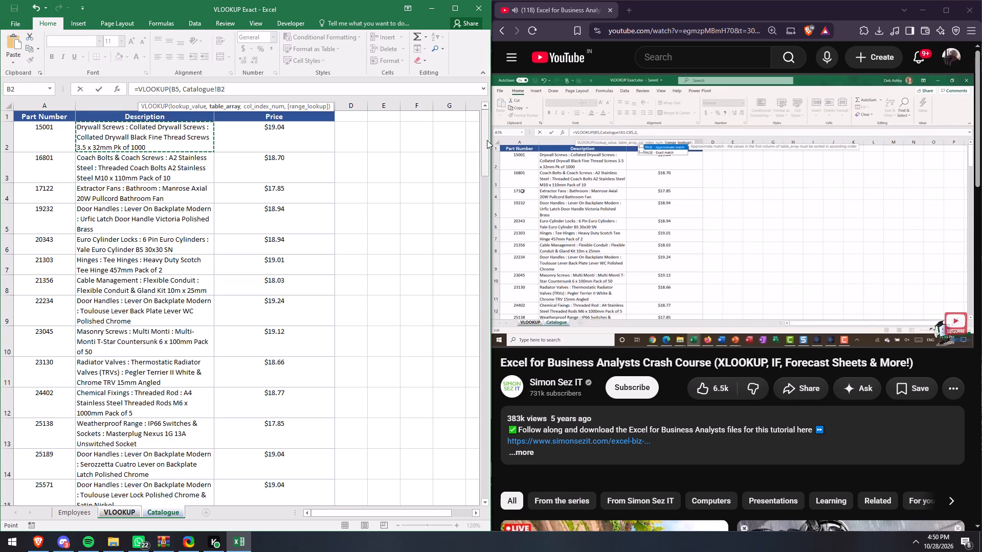
drag(487, 140, 437, 113)
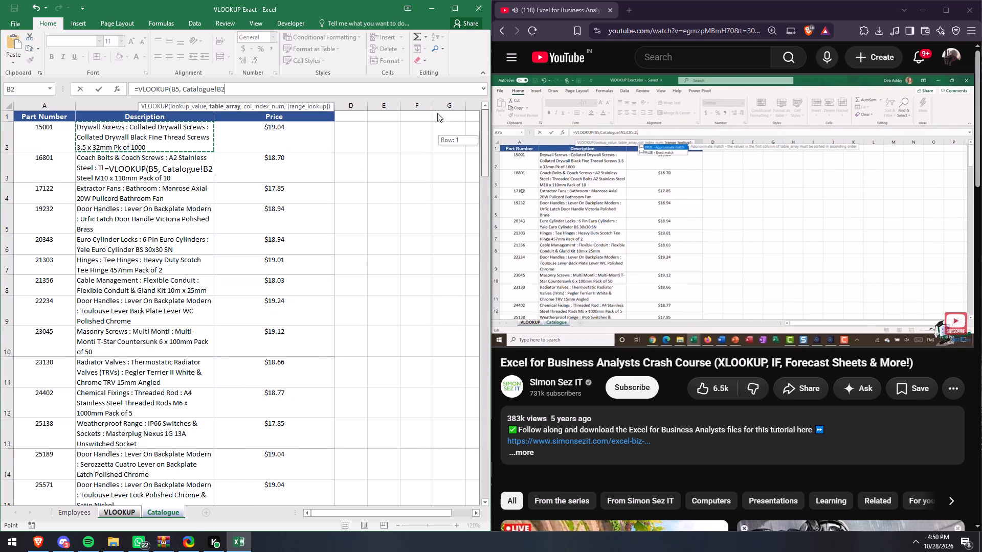
drag(437, 113, 437, 111)
key(ctrl+shift+Down)
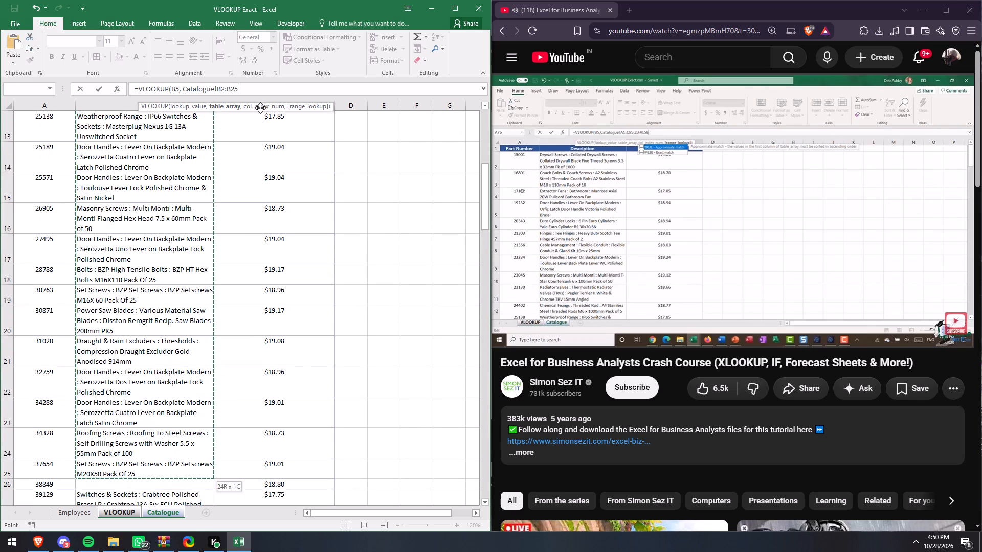
key(F4)
key(F4)
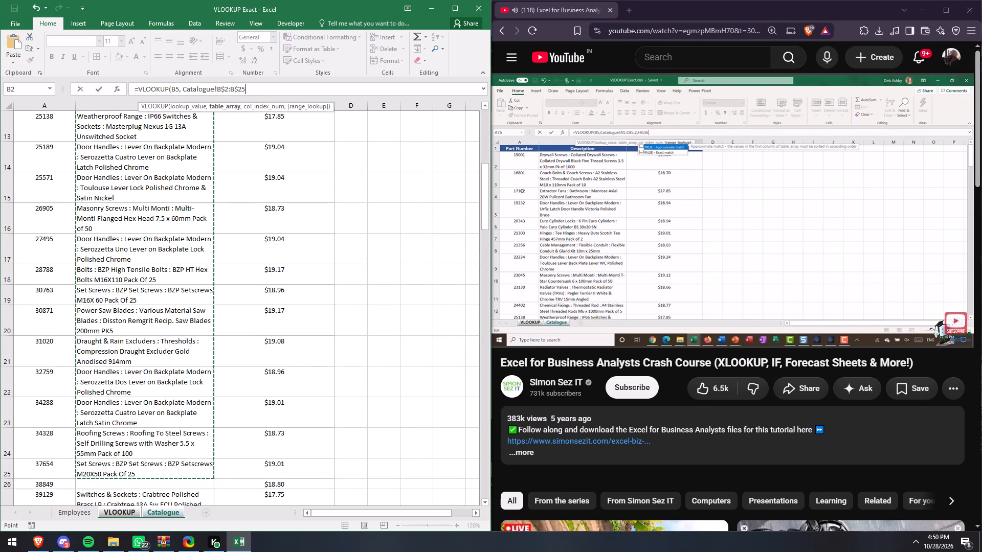
key(F4)
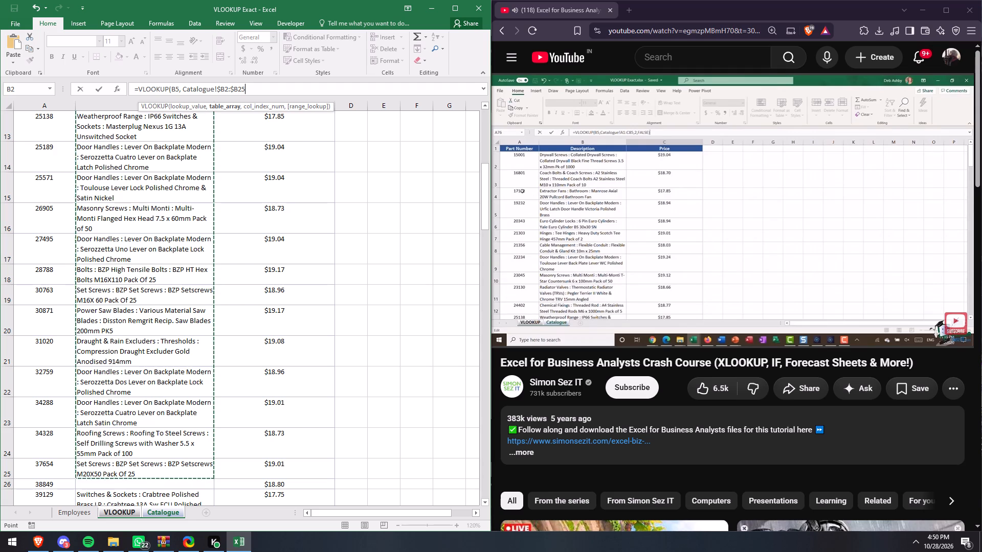
key(Return)
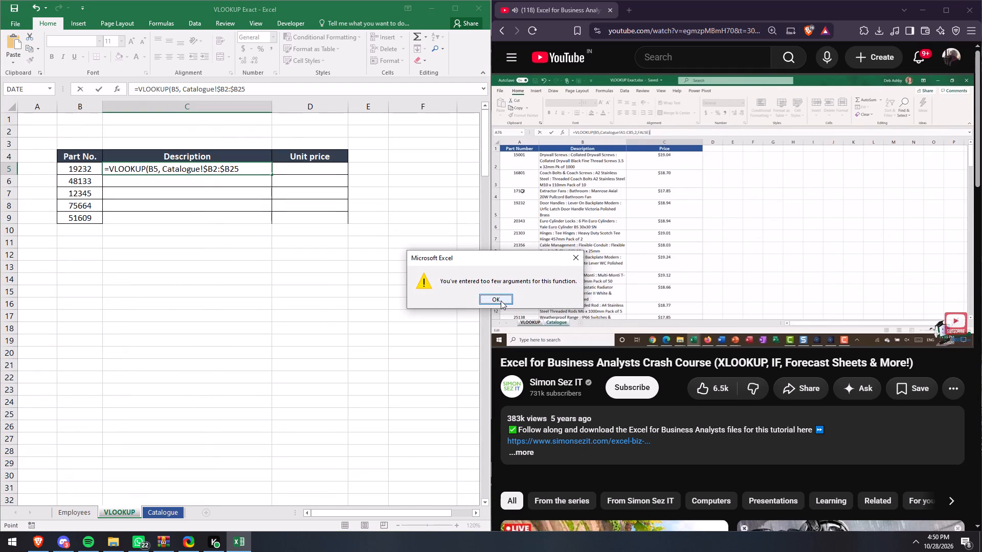
click(501, 301)
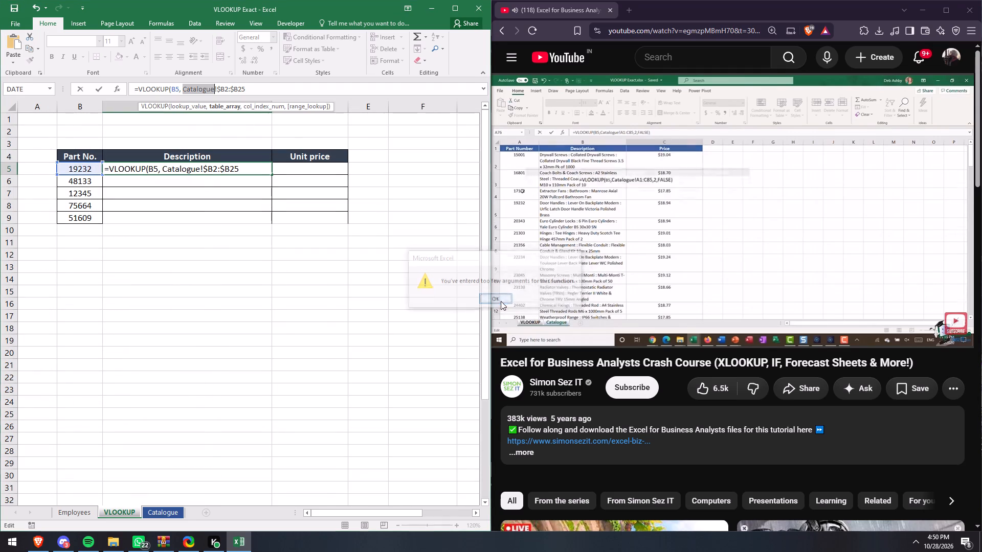
Pause the YouTube lesson and rewind it to about 5:52, where the instructor completes the VLOOKUP arguments.
click(240, 172)
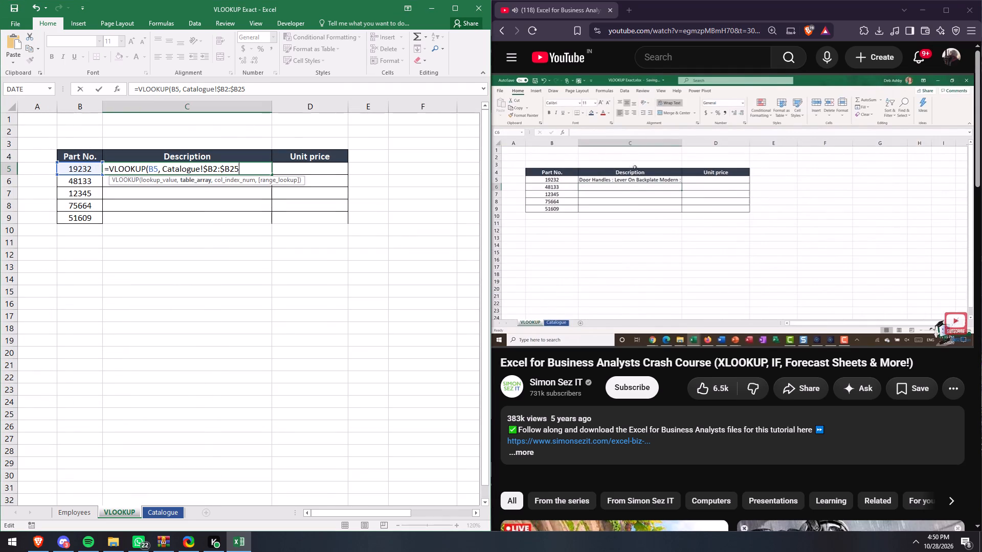
key(Left)
click(618, 256)
key(Left)
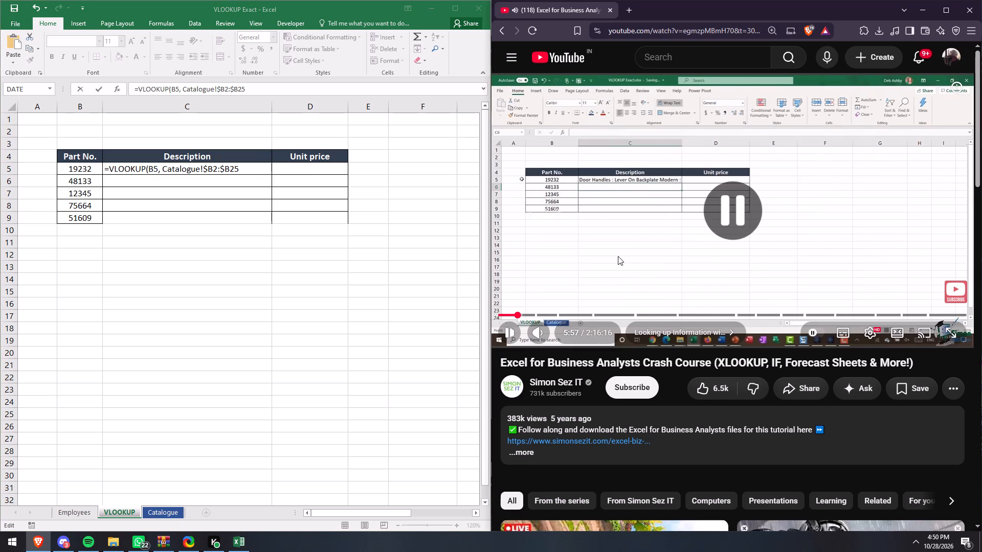
key(Left)
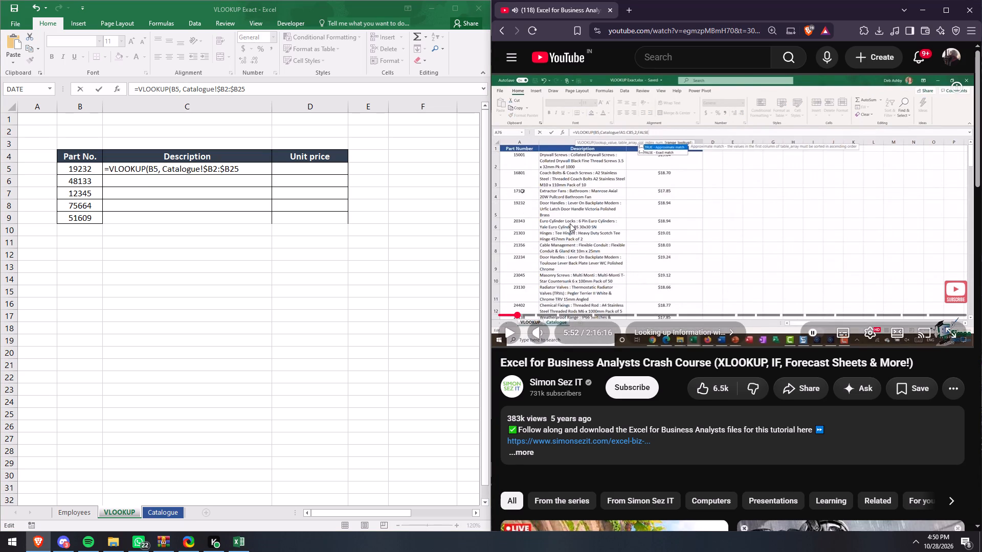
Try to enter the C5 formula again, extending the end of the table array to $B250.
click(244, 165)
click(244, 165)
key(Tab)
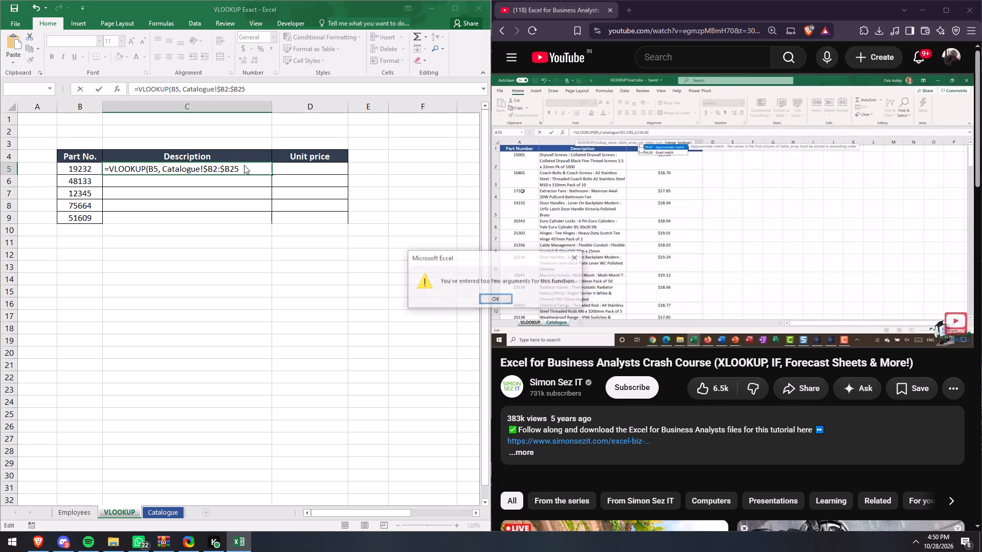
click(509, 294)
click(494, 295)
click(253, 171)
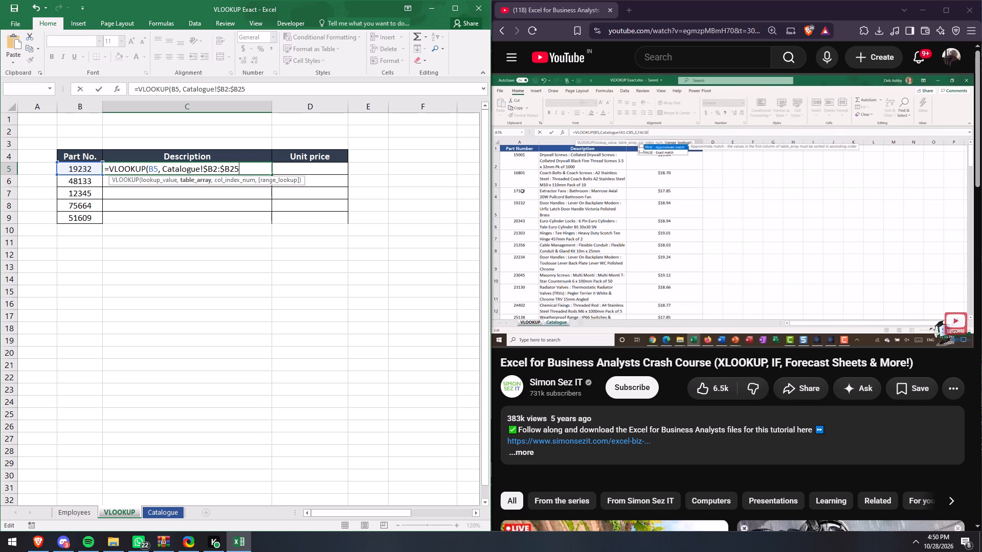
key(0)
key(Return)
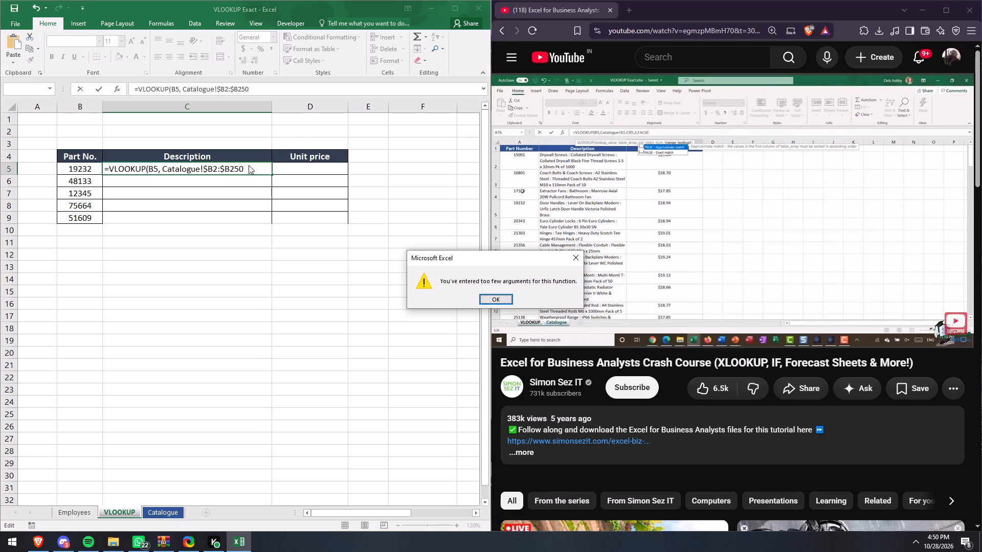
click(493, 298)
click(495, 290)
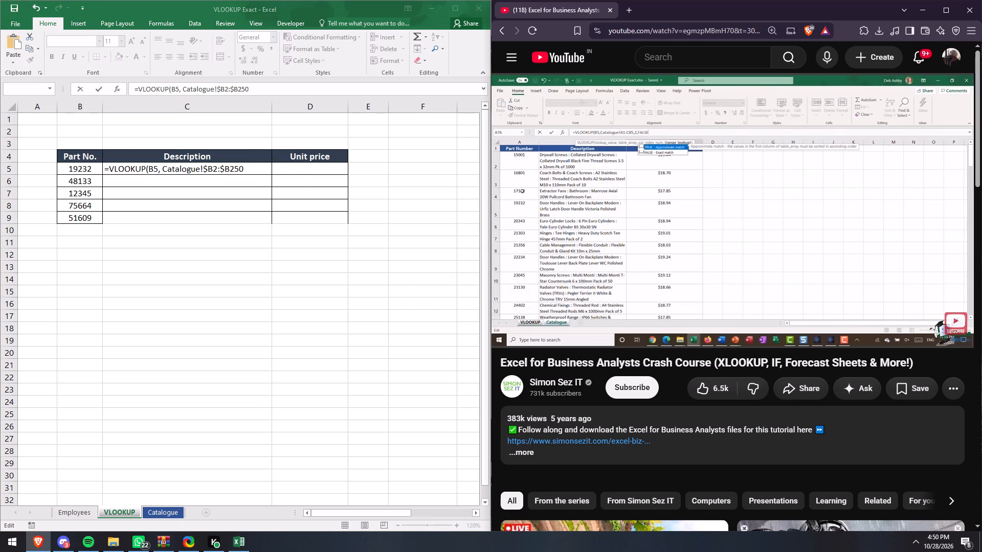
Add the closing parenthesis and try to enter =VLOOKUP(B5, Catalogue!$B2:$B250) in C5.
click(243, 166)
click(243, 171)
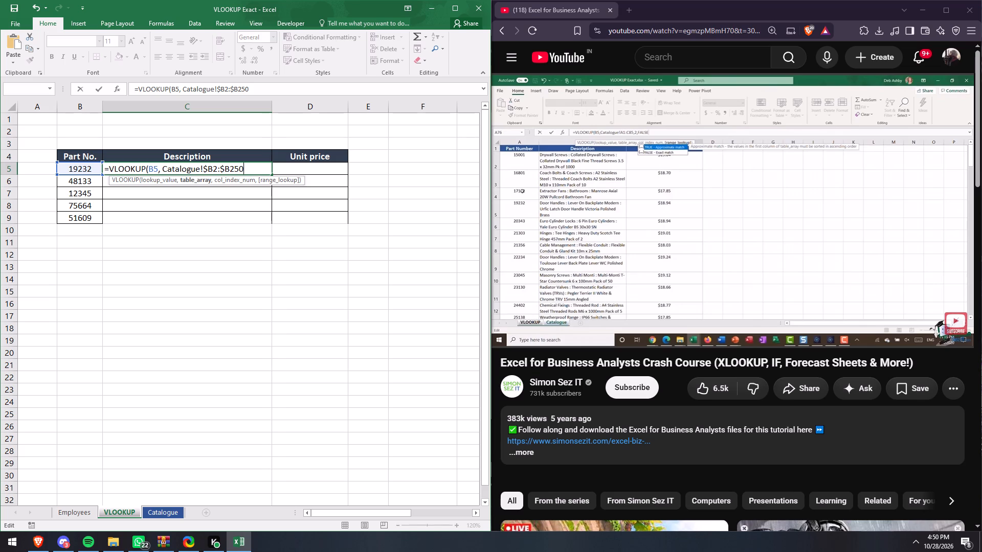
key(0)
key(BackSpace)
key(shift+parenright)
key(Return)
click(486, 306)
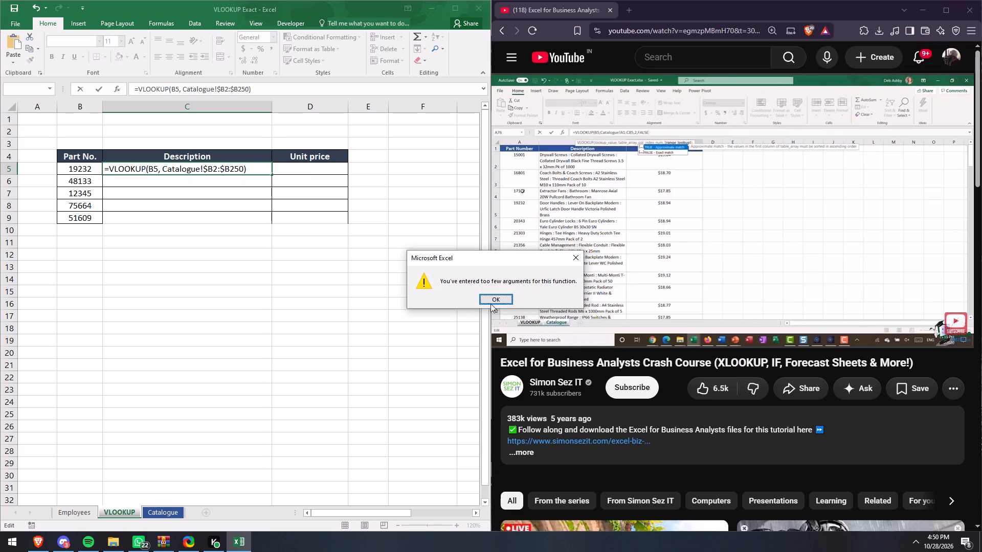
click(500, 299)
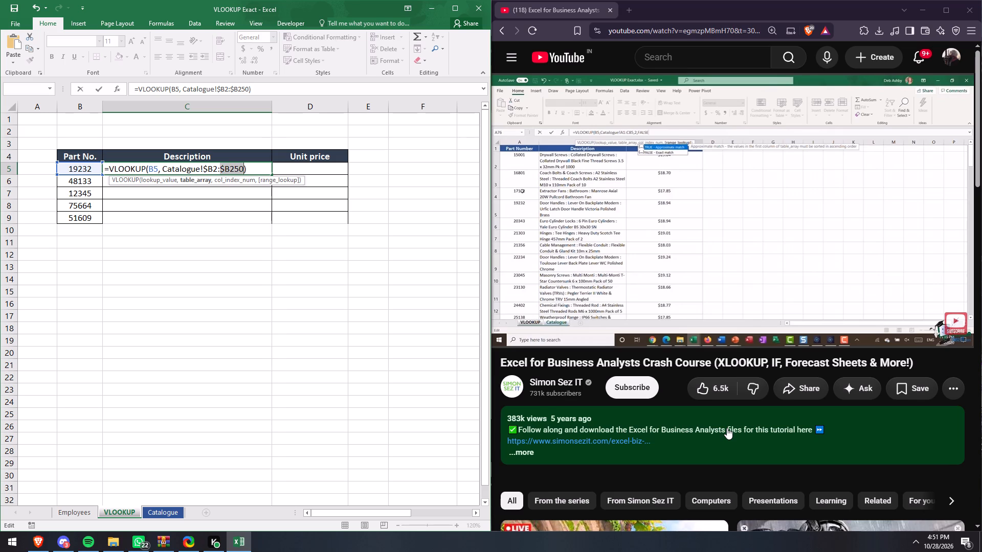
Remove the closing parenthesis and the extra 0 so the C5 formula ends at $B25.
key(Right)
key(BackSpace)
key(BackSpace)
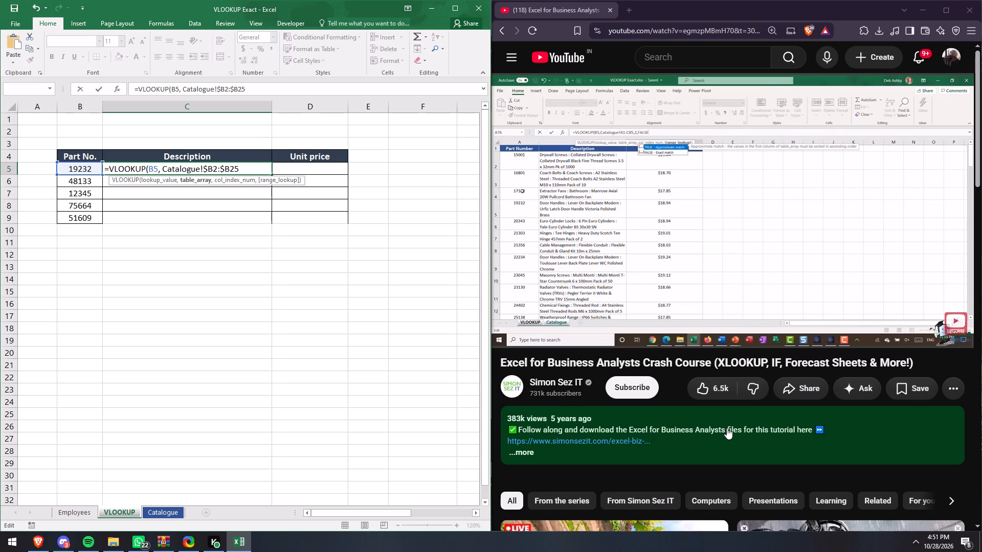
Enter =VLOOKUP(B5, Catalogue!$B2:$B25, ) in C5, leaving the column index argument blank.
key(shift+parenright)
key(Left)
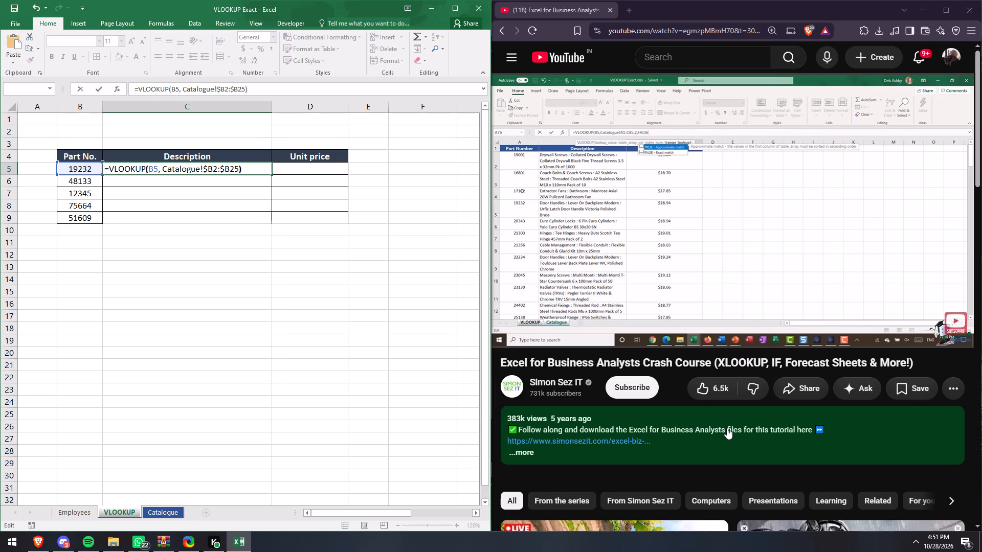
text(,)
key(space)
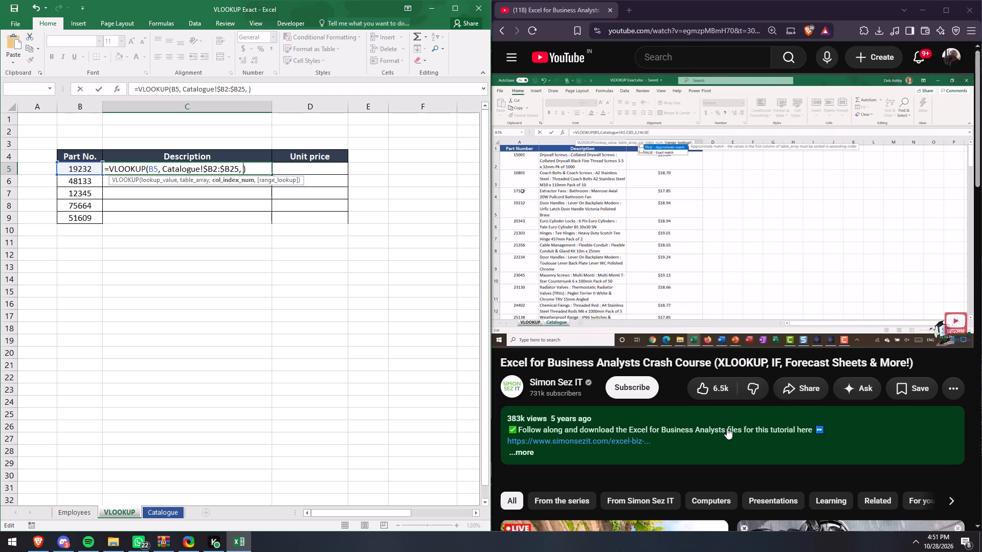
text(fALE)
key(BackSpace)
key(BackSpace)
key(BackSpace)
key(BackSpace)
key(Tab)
Resume the YouTube lesson and rewind it to where the instructor starts the =VLOOKUP( formula in the Description column.
click(753, 298)
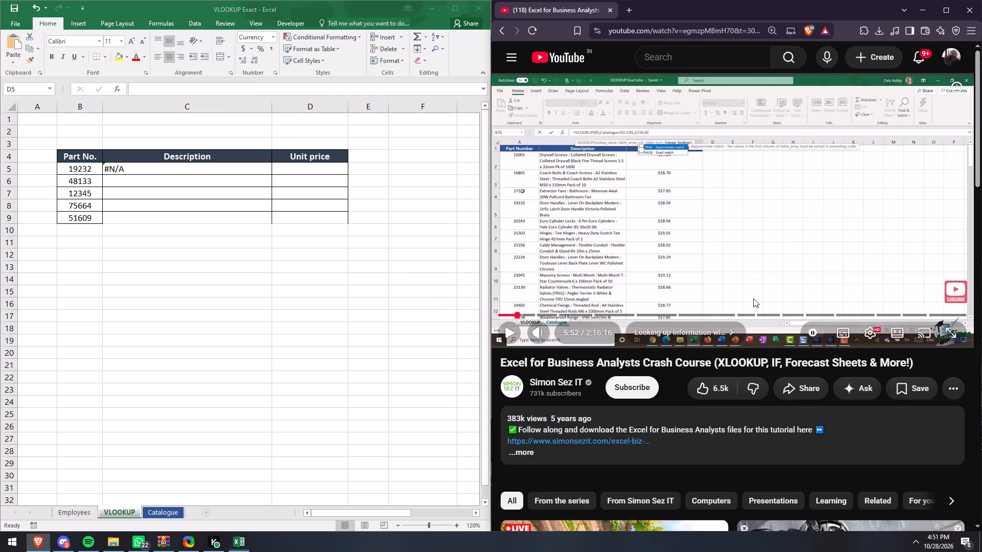
key(Left)
key(Left)
key(Left)
key(Left)
key(Left)
key(Left)
key(Left)
key(Left)
key(Left)
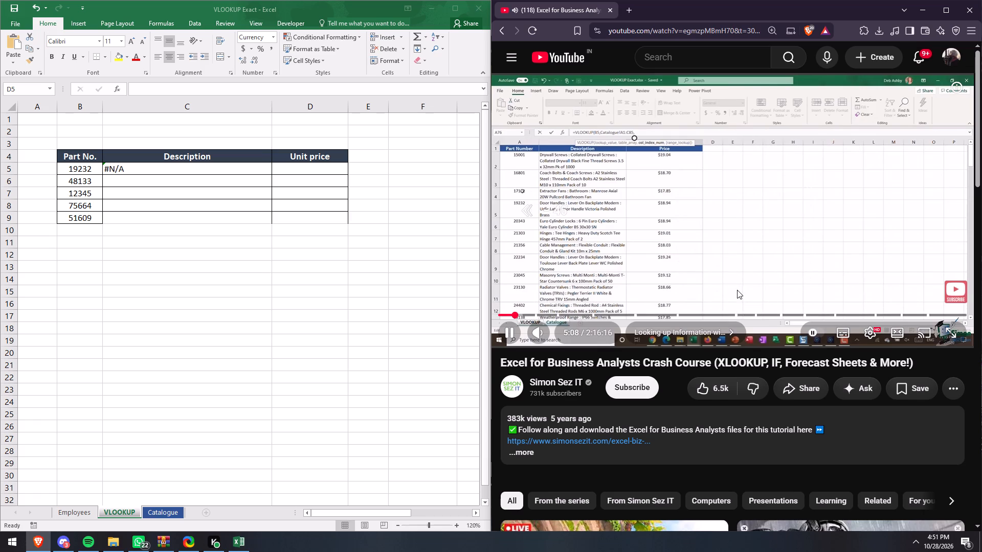
key(Left)
key(Left)
key(Left)
key(Left)
key(Left)
key(Left)
key(Left)
key(Left)
key(Left)
key(Left)
key(Left)
key(Left)
key(Left)
key(Left)
key(Left)
key(Left)
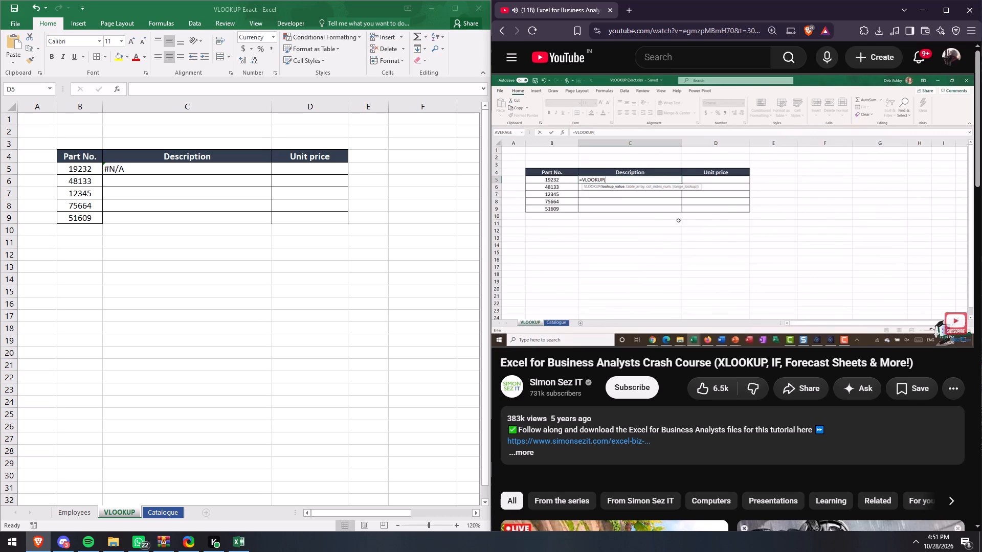
Trim the C5 formula back to =VLOOKUP(B5, by removing the table array and everything after it.
click(194, 169)
click(182, 175)
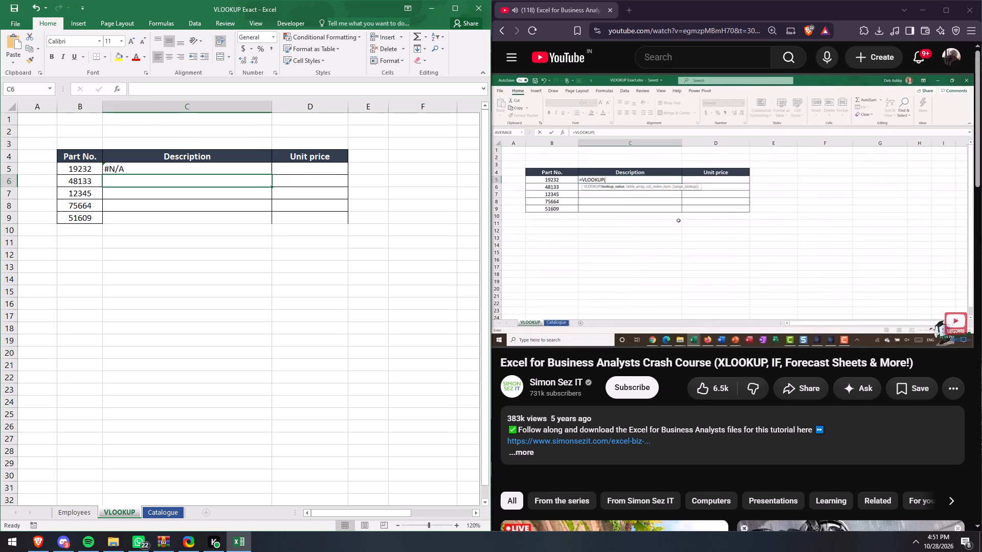
click(180, 174)
click(180, 170)
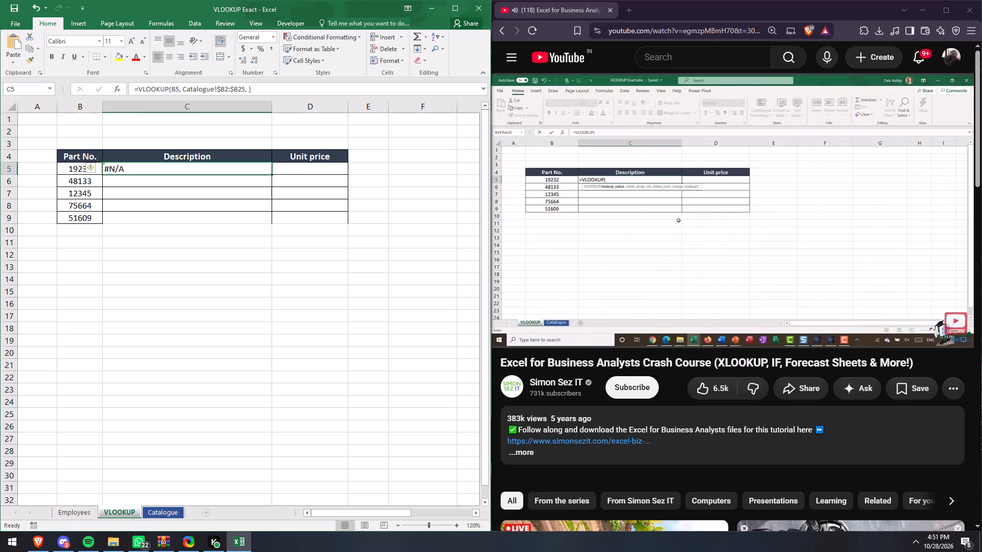
click(125, 168)
drag(252, 88, 207, 86)
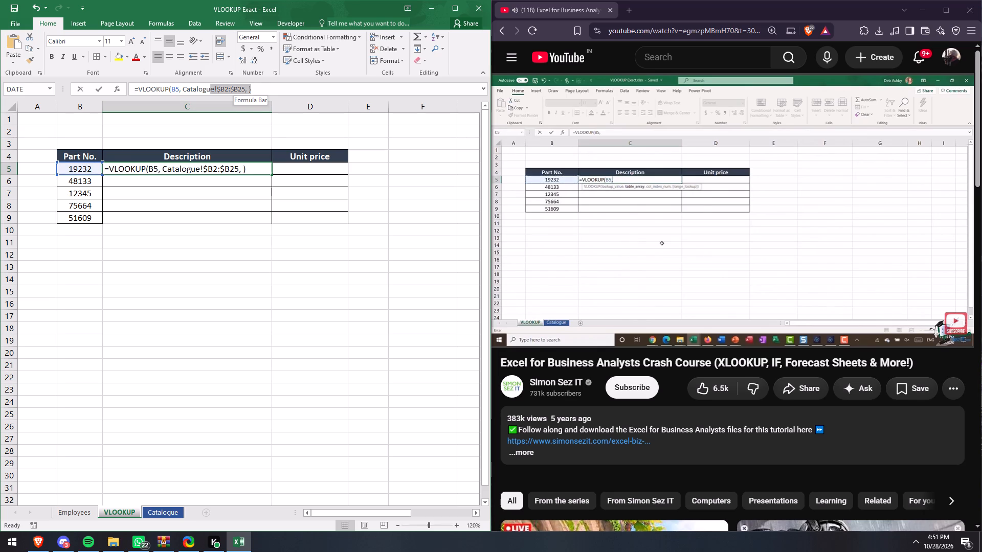
drag(207, 86, 184, 84)
key(BackSpace)
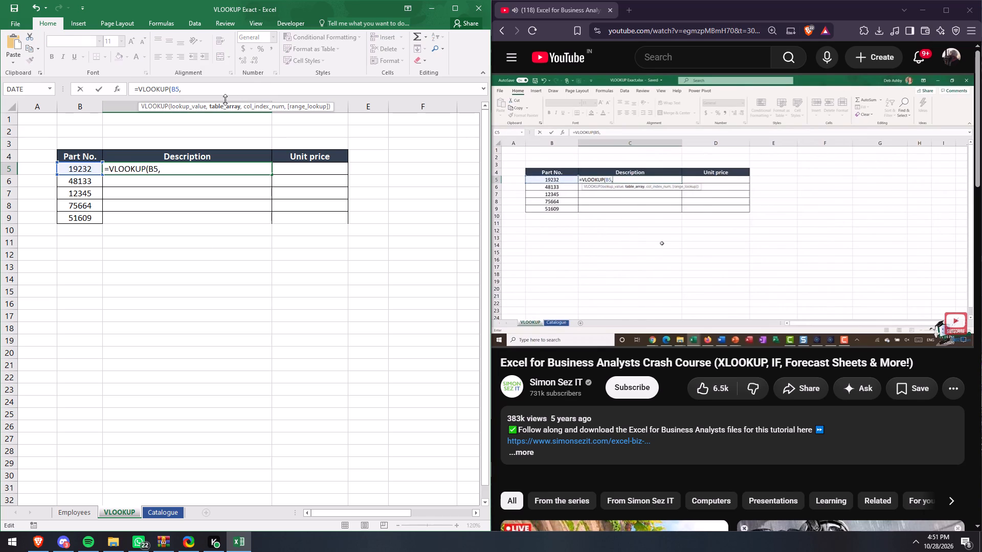
key(BackSpace)
key(space)
Select A1:A85 on the Catalogue sheet as the table array in the C5 formula and add the comma after it.
scroll(161, 217, up, 6)
click(155, 514)
scroll(101, 337, up, 12)
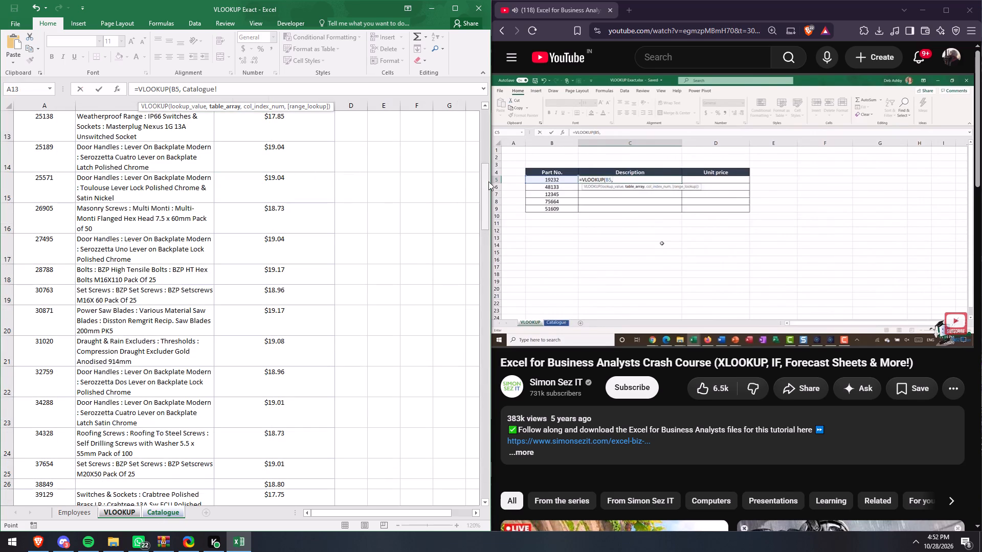
drag(488, 181, 483, 109)
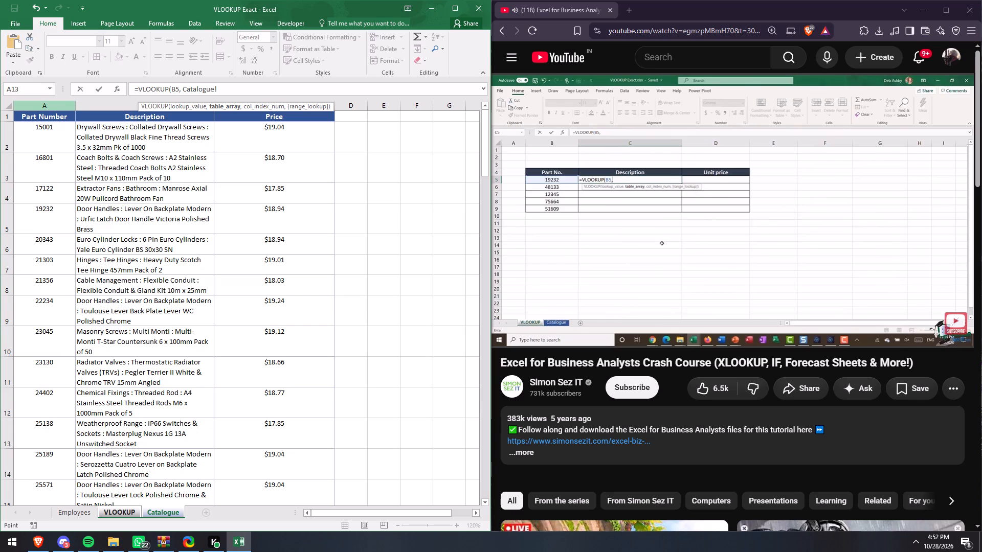
click(60, 108)
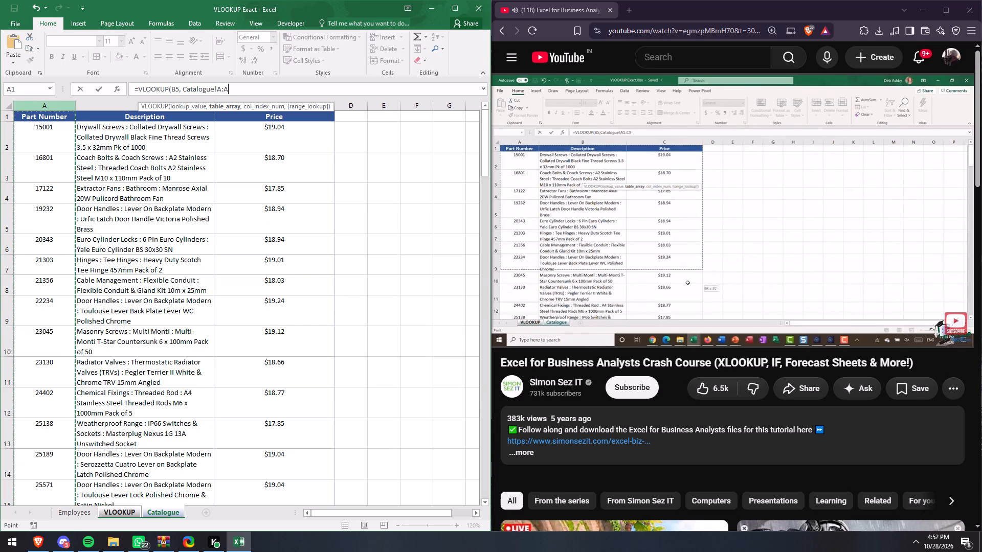
click(57, 118)
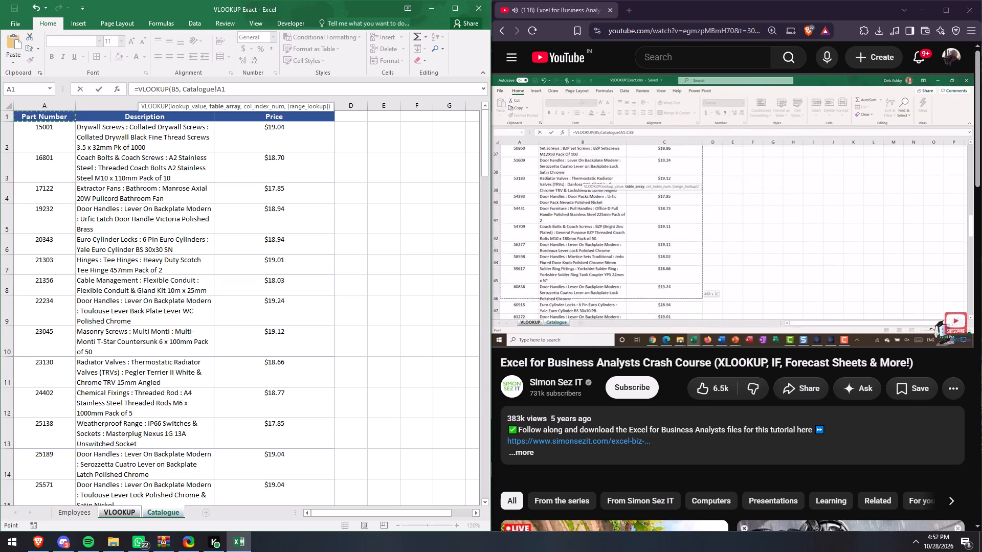
key(ctrl+shift+Down)
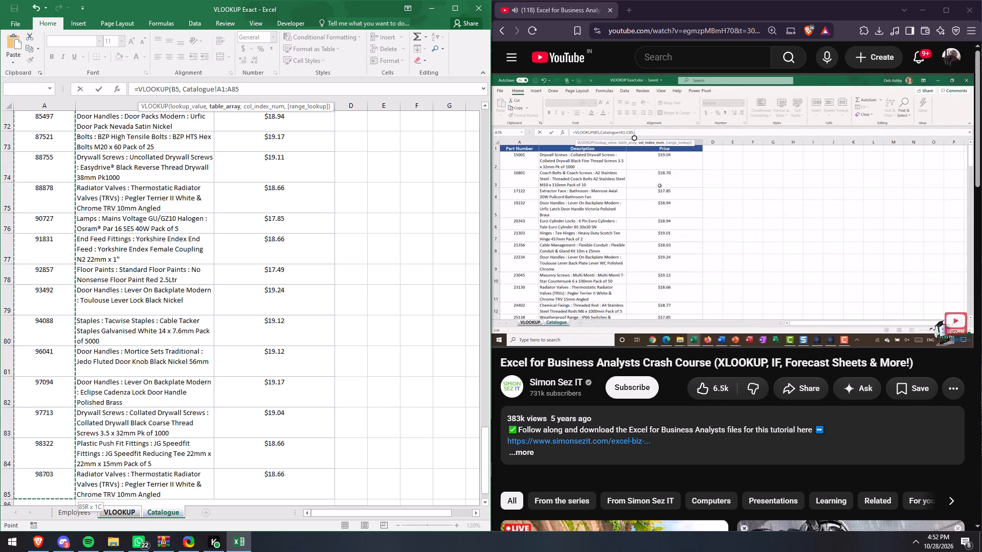
key(comma)
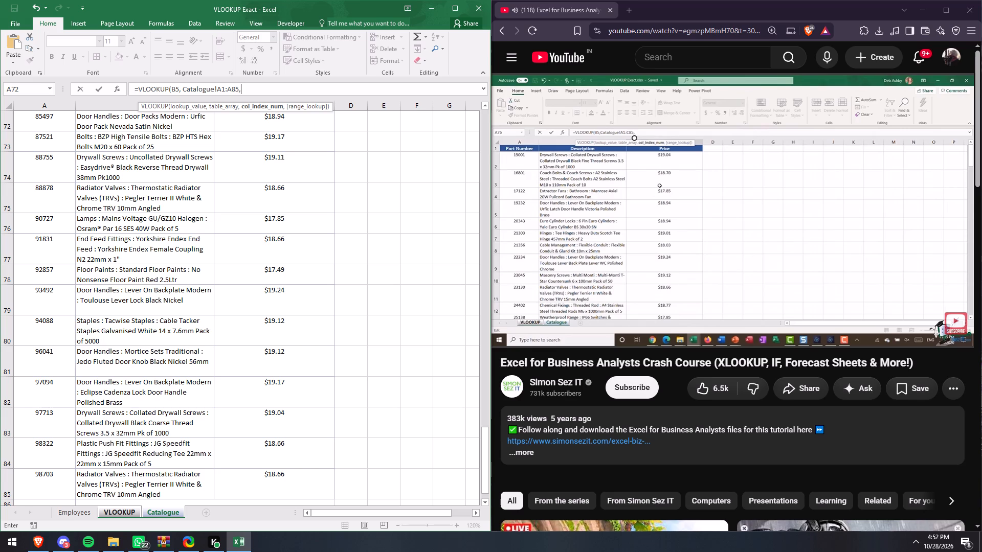
Reference Catalogue cell B2, the first description, as the column index argument of the VLOOKUP.
scroll(229, 227, up, 16)
click(489, 436)
drag(487, 438, 479, 404)
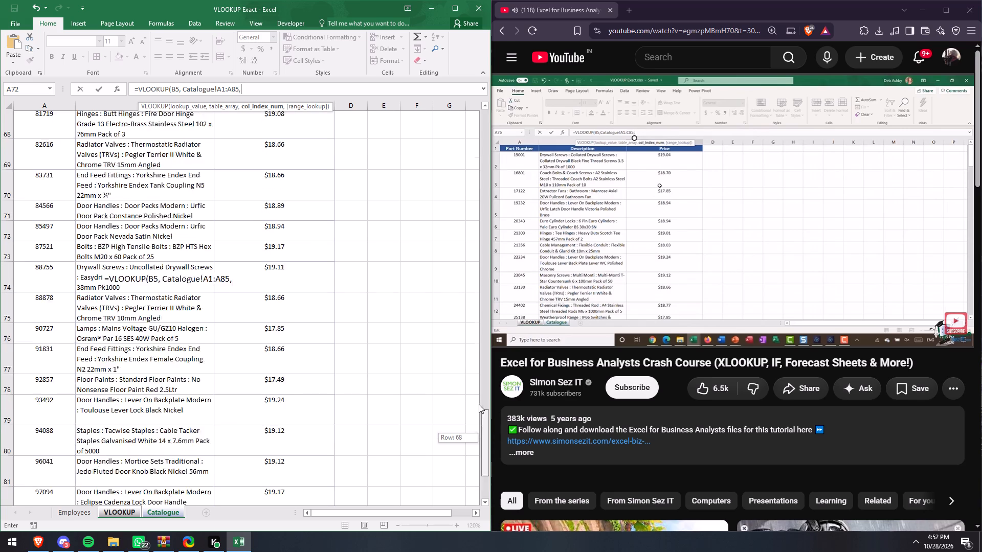
drag(479, 404, 461, 96)
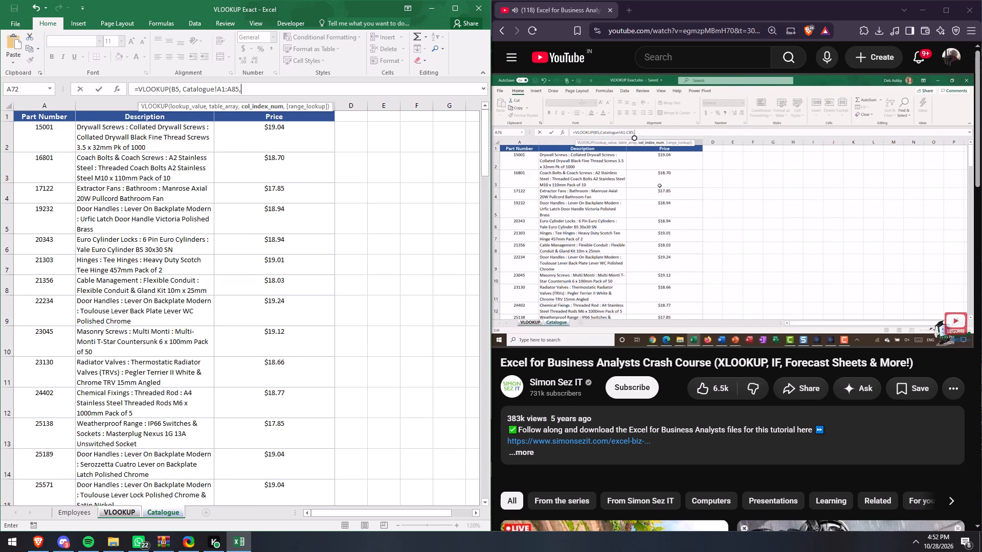
click(154, 132)
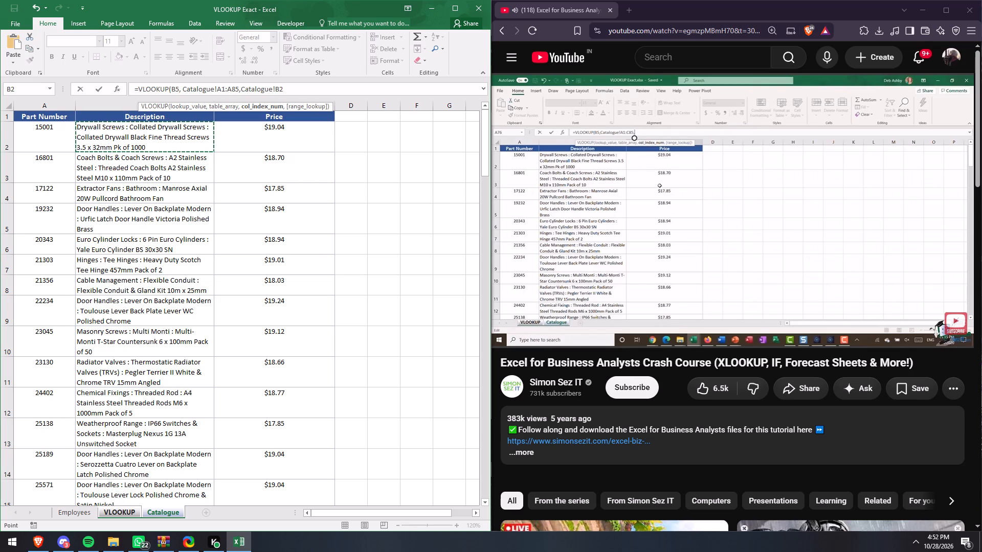
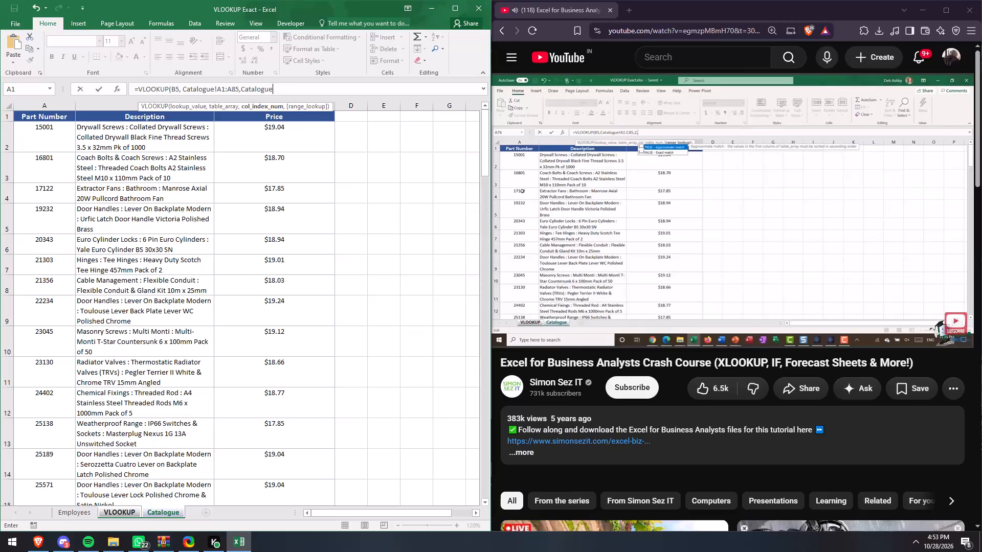
Replace the cell reference in the C5 VLOOKUP's column index argument with 2 and commit the formula.
key(BackSpace)
key(BackSpace)
key(BackSpace)
key(BackSpace)
key(2)
key(comma)
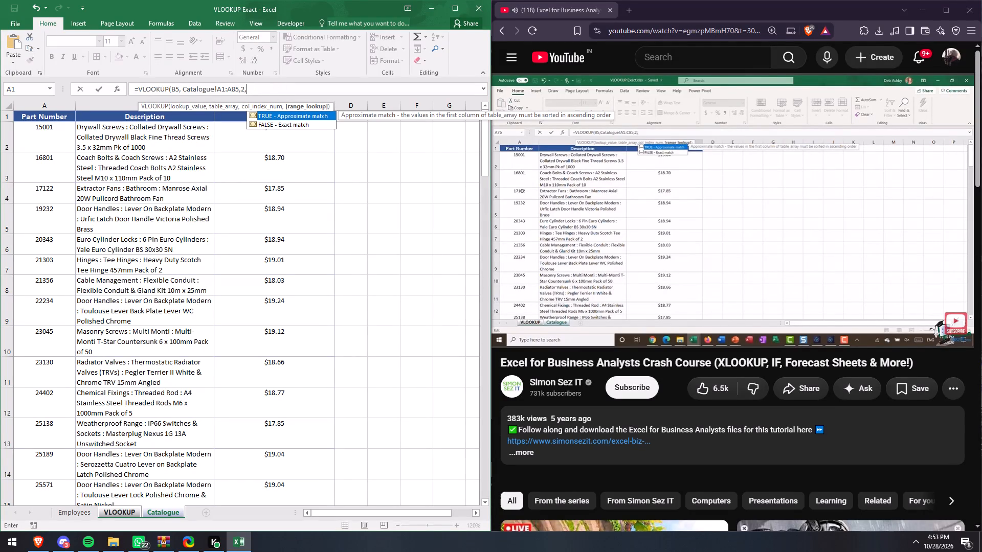
key(Down)
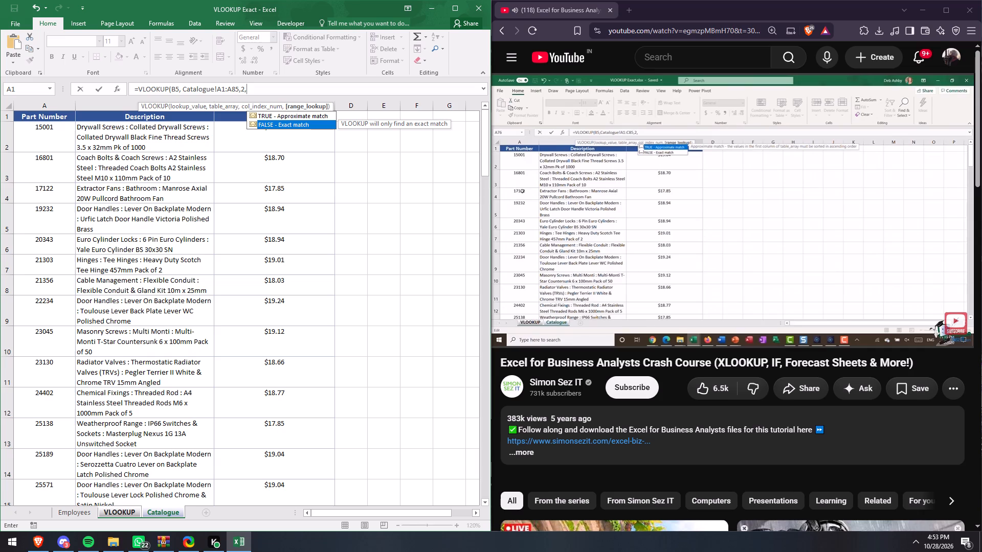
key(Return)
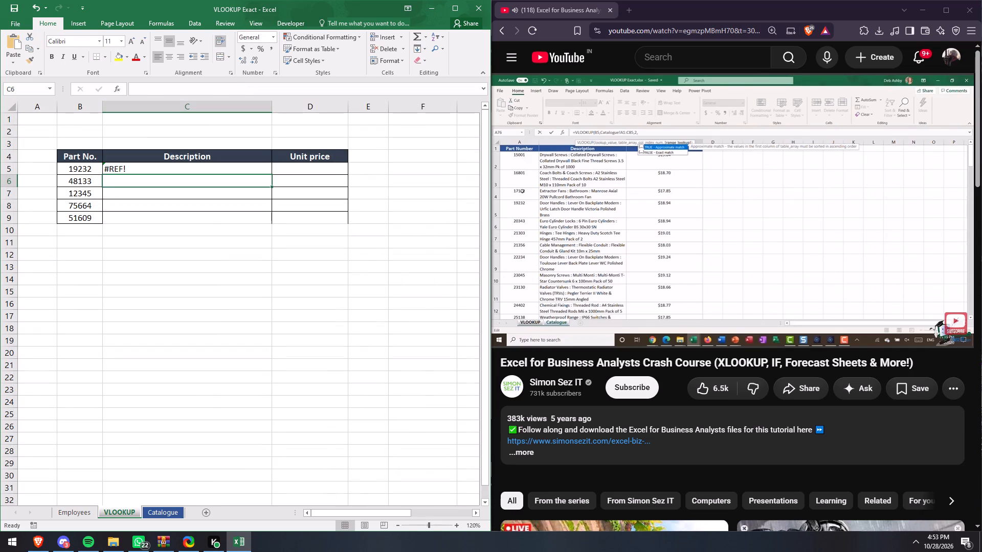
Reopen the C5 formula and set its range lookup argument to FALSE for an exact match.
click(164, 173)
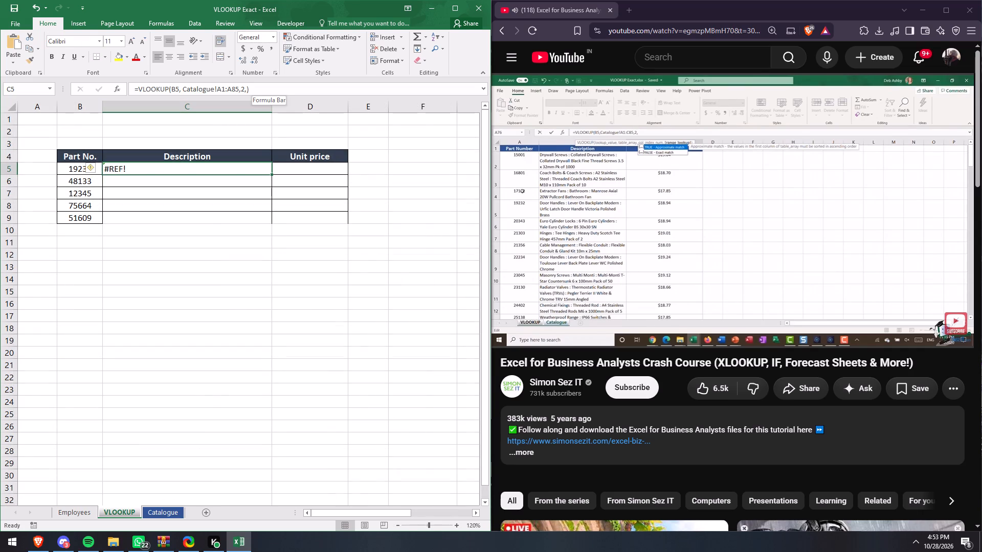
click(245, 86)
click(248, 83)
click(245, 86)
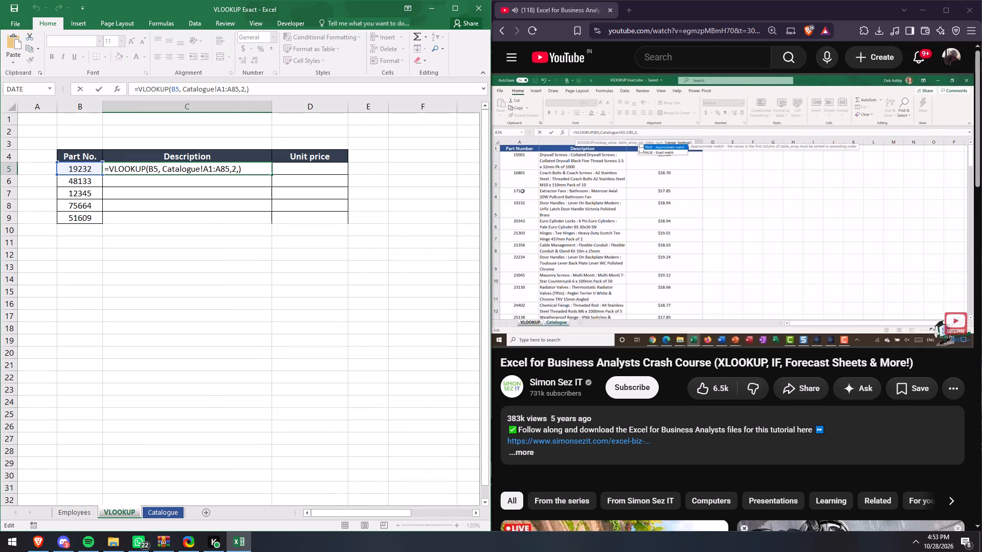
key(Right)
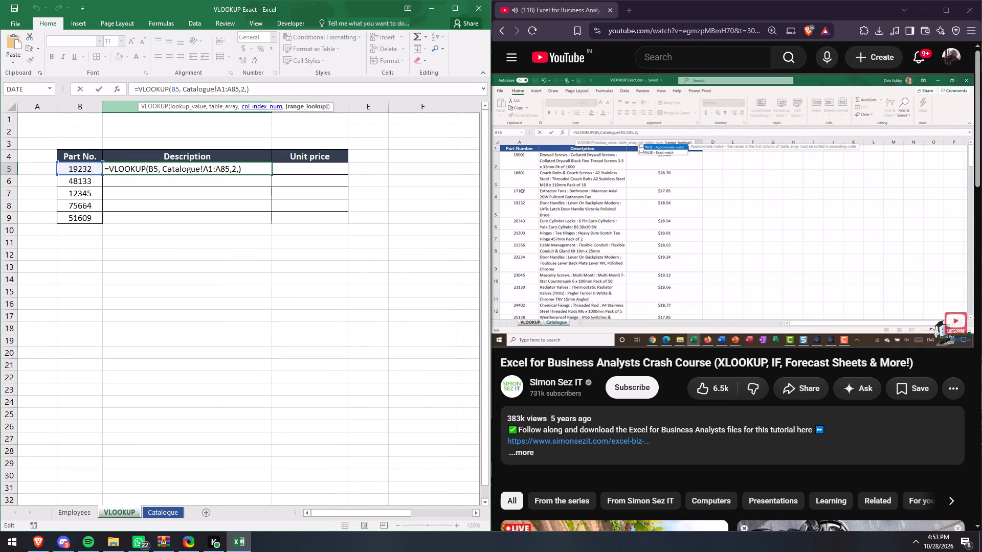
text(fA)
key(Down)
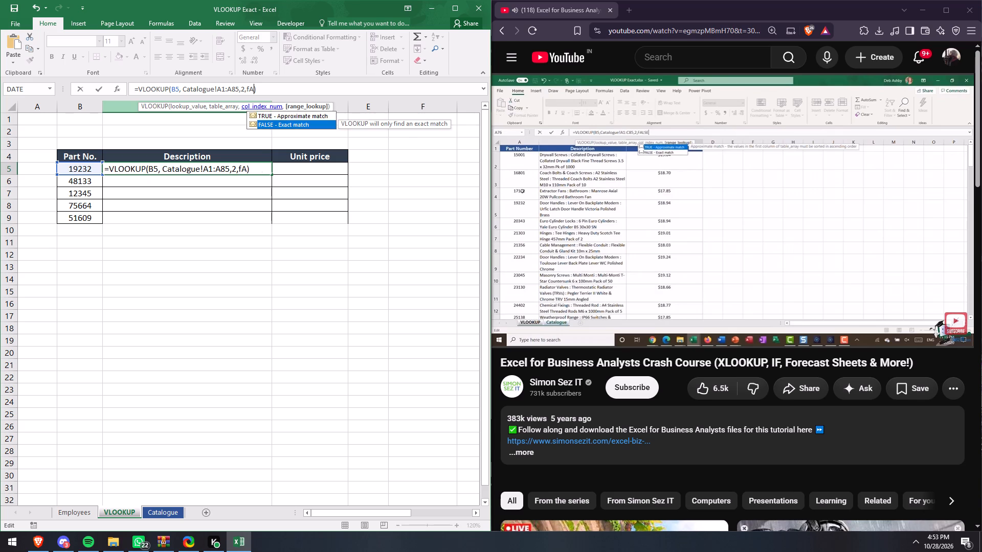
key(Tab)
key(Return)
Replace the table array in the C5 formula with the whole Catalogue range A1:C85 (Parts_Cat) and commit it.
click(140, 171)
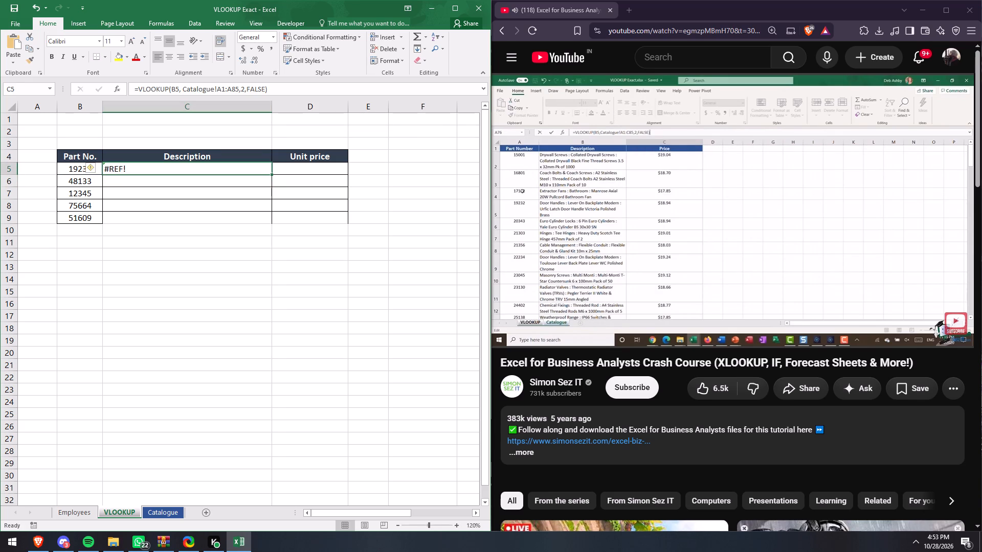
click(187, 87)
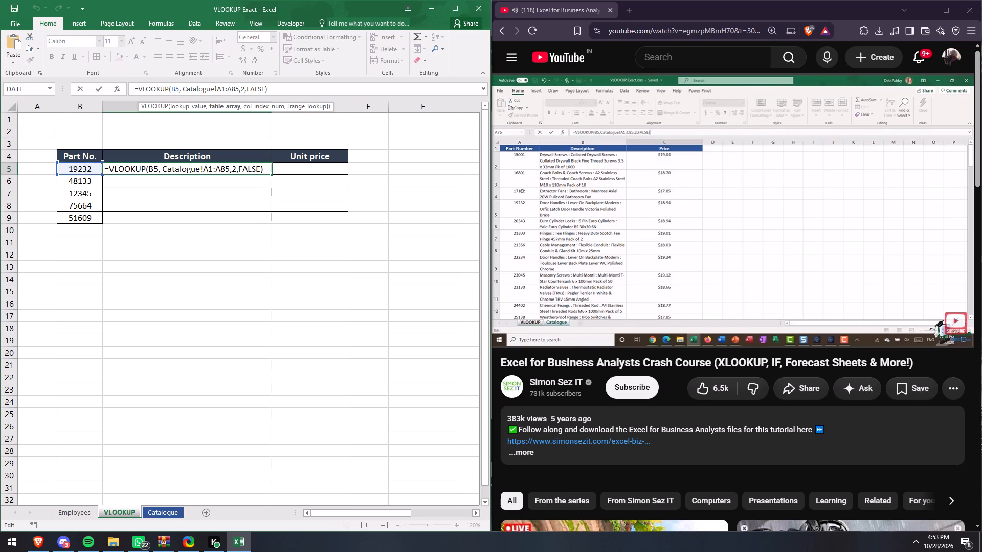
click(209, 87)
drag(181, 86, 237, 83)
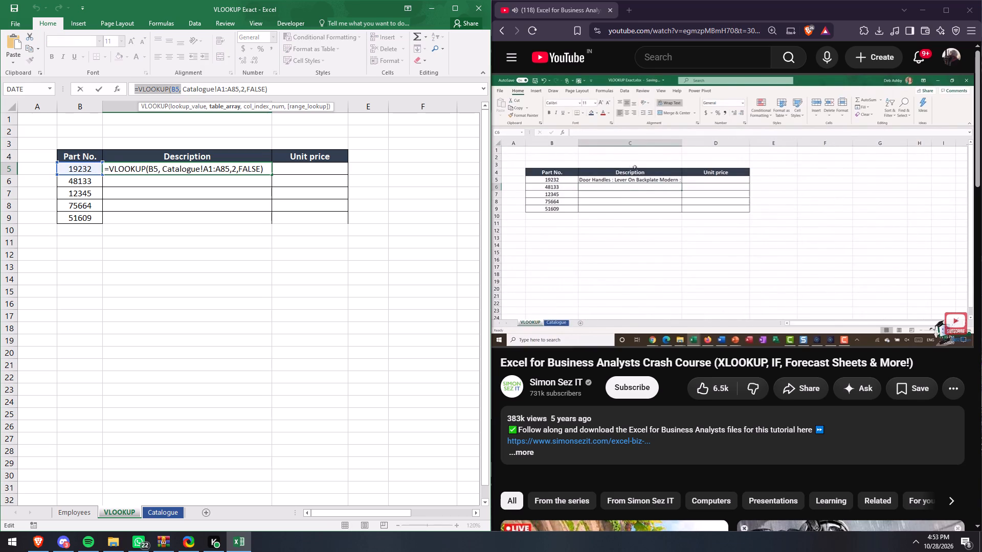
drag(237, 83, 239, 84)
click(167, 521)
click(168, 515)
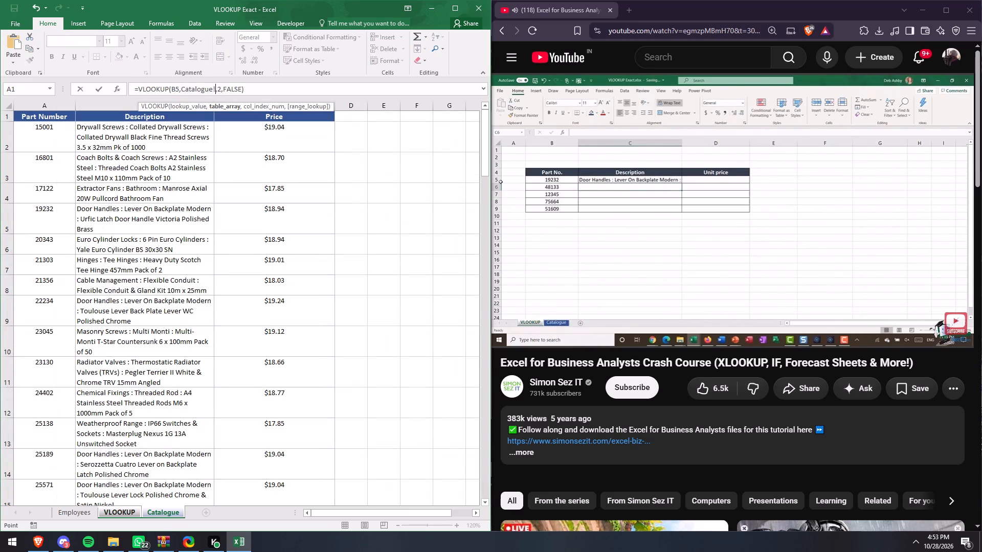
click(47, 118)
scroll(195, 360, down, 7)
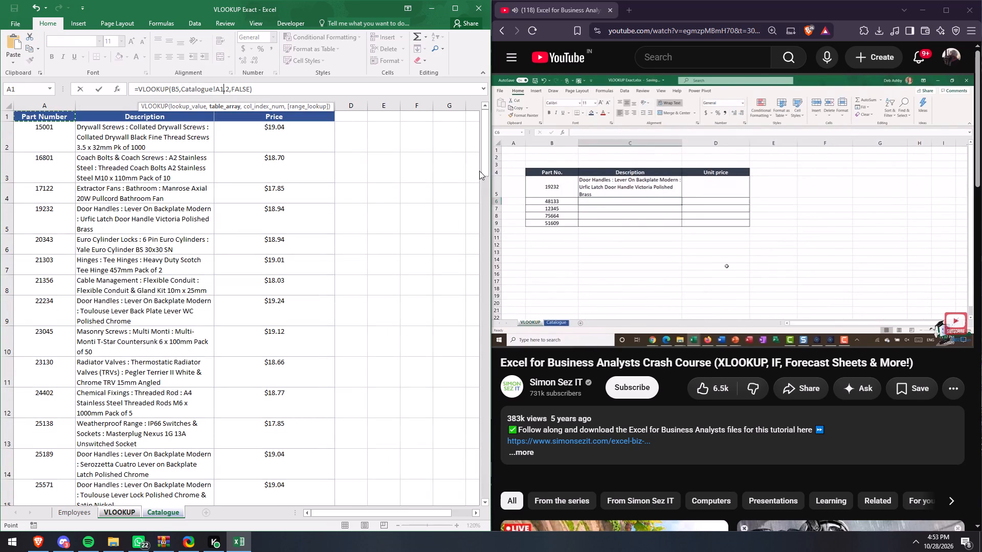
drag(483, 167, 453, 510)
shift+click(293, 469)
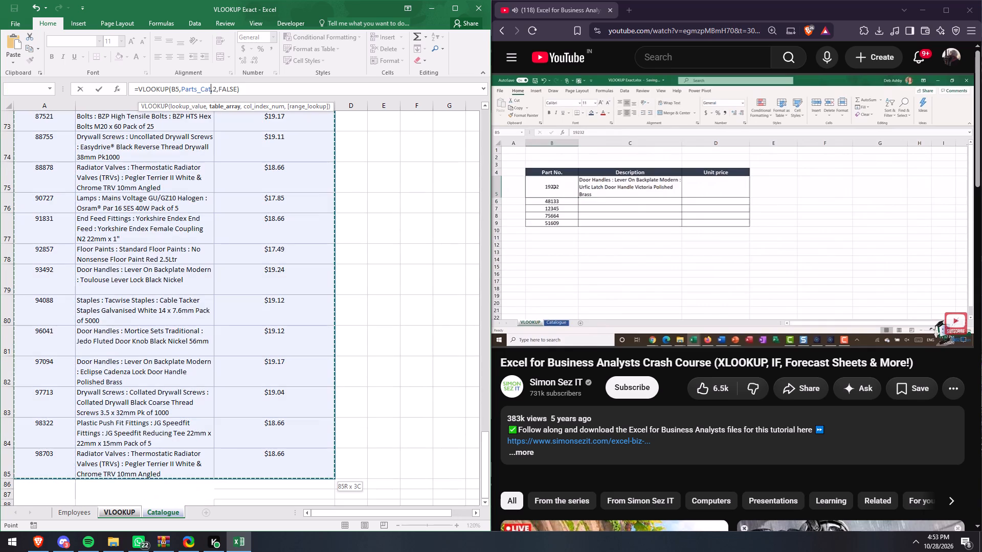
scroll(286, 419, up, 14)
drag(485, 448, 497, 289)
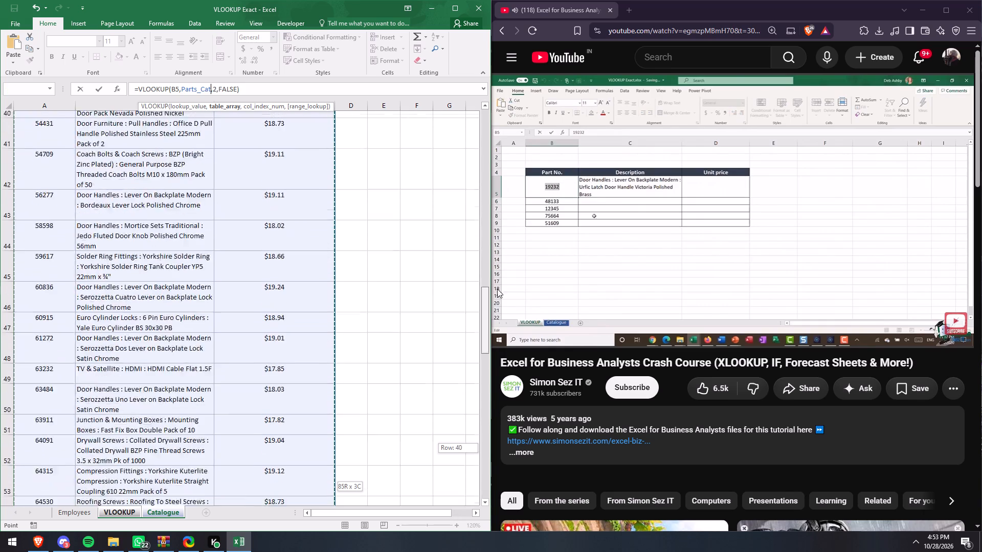
drag(497, 289, 473, 112)
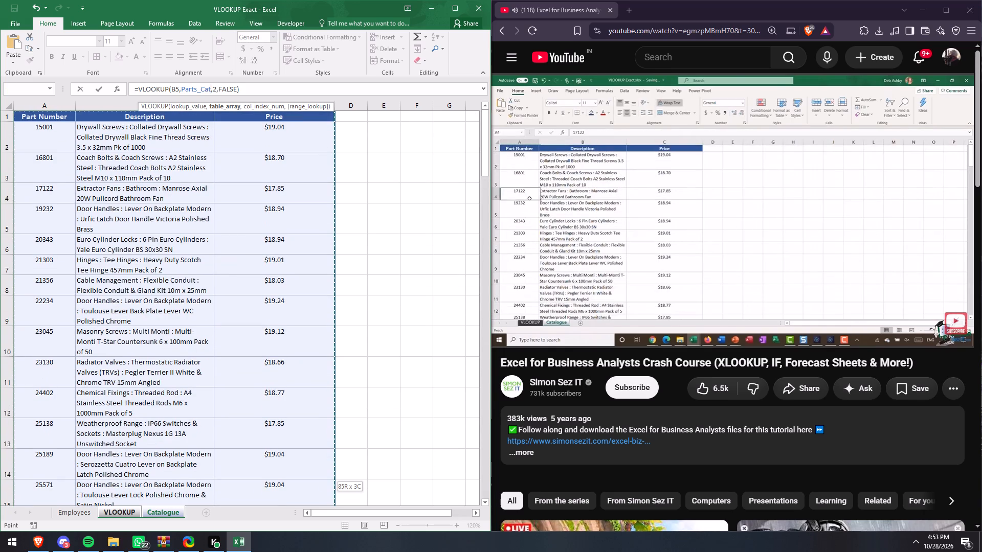
key(Return)
Widen the Description column on the VLOOKUP sheet.
click(242, 174)
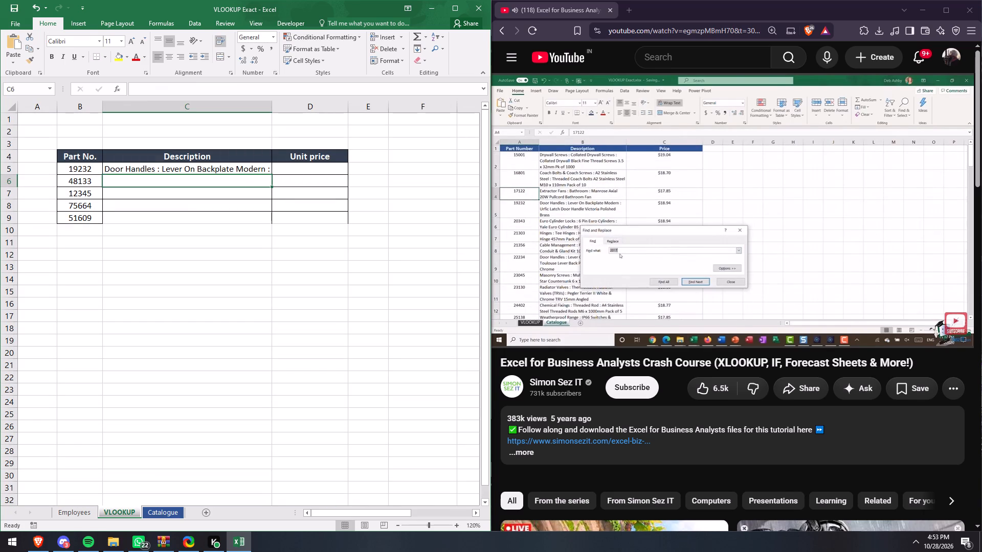
drag(272, 106, 359, 105)
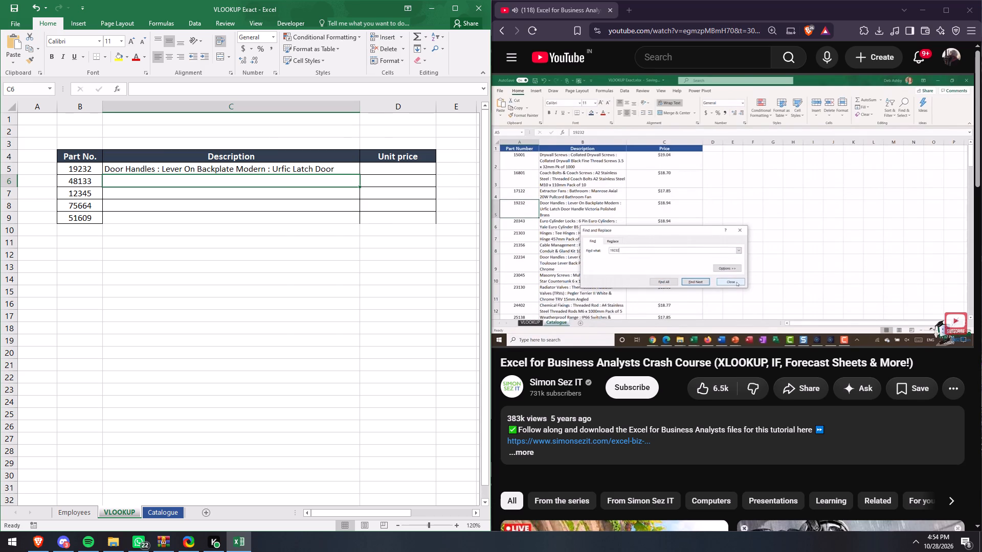
Fill the C5 Description lookup down through C9 and select C7 to check its formula.
click(193, 169)
drag(360, 173, 360, 217)
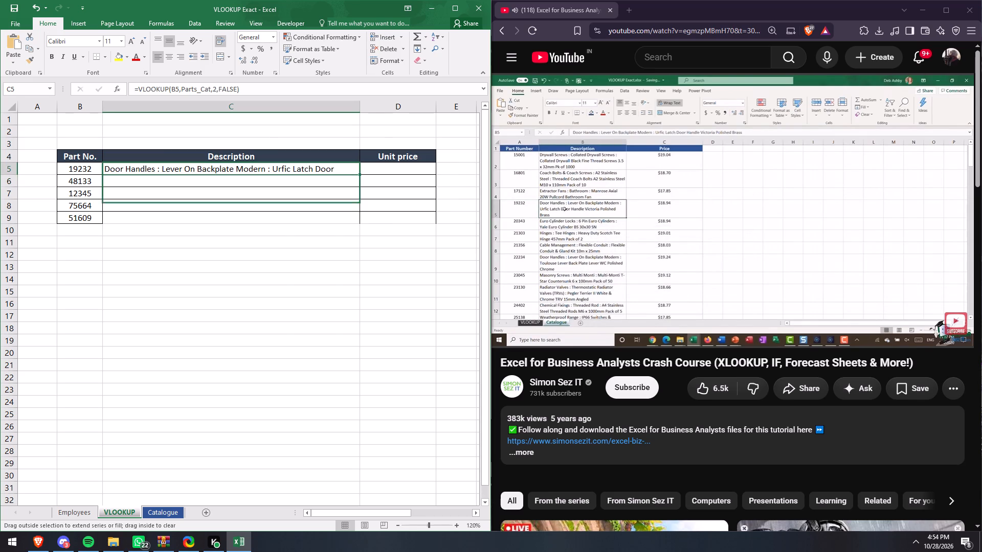
drag(360, 217, 354, 218)
click(152, 207)
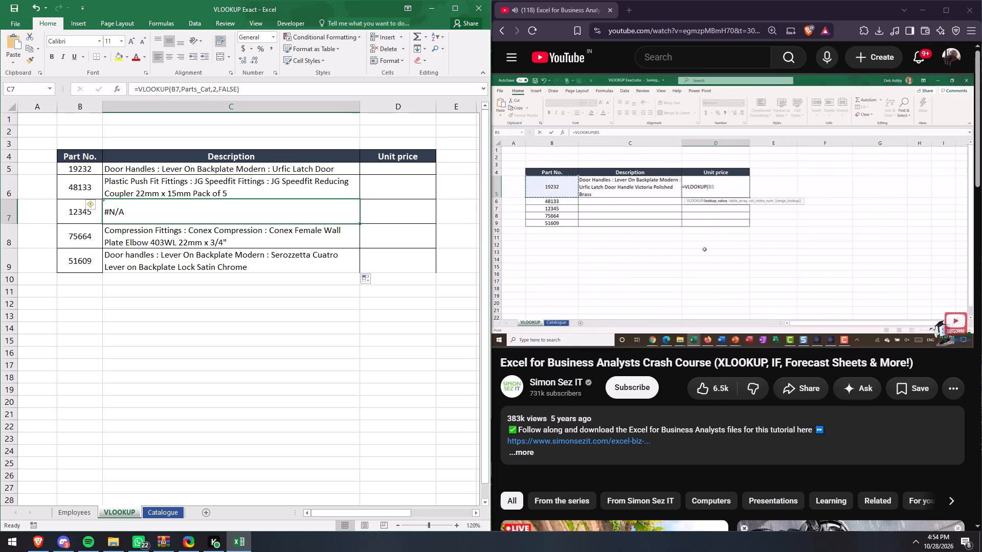
Start a VLOOKUP formula in Unit price cell D5 with B5 as the lookup value.
click(378, 172)
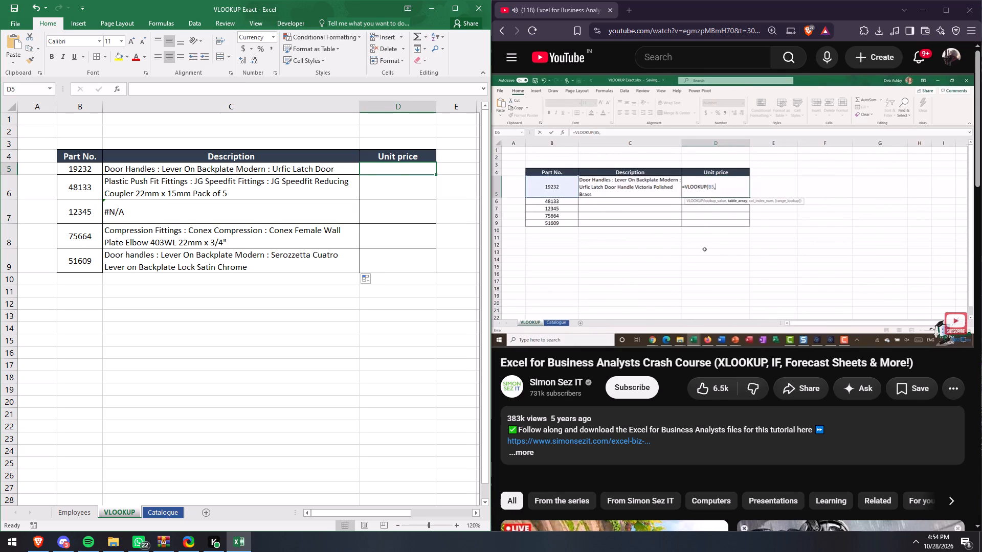
key(equal)
text(VL)
key(Tab)
click(78, 173)
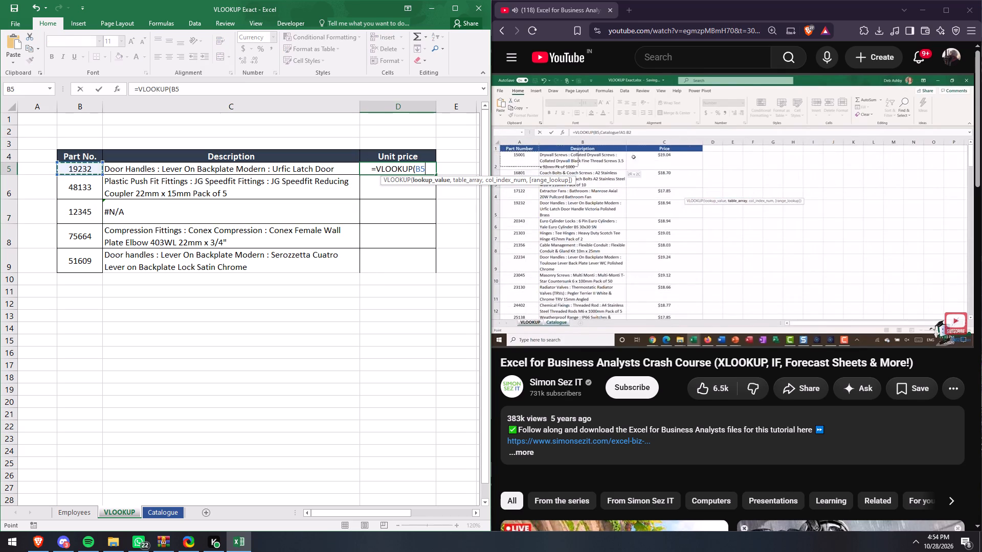
key(comma)
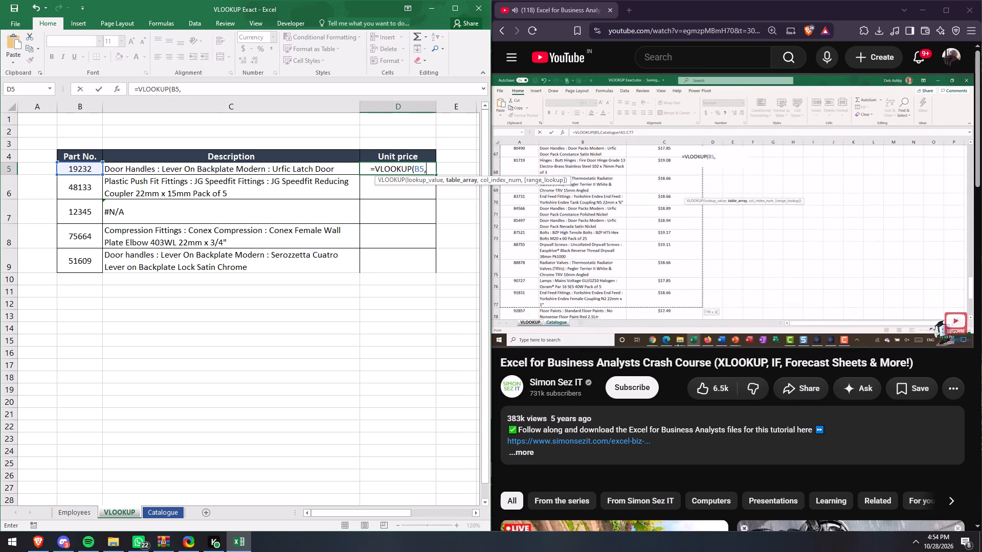
Select A1:C85 on the Catalogue sheet (Parts_Cat) as the D5 formula's table array and add the comma after it.
click(167, 516)
click(33, 123)
click(34, 119)
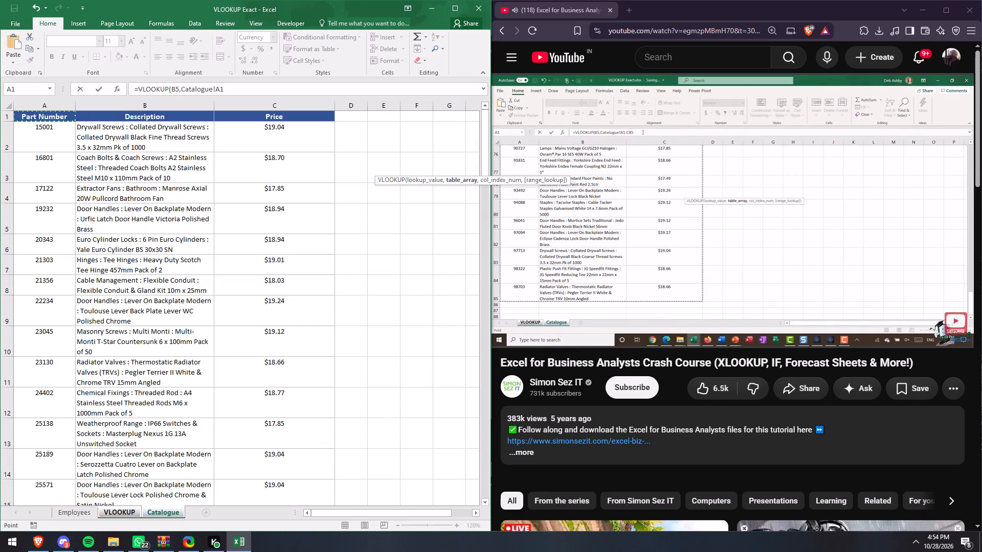
key(ctrl+shift+Down)
key(ctrl+shift+Right)
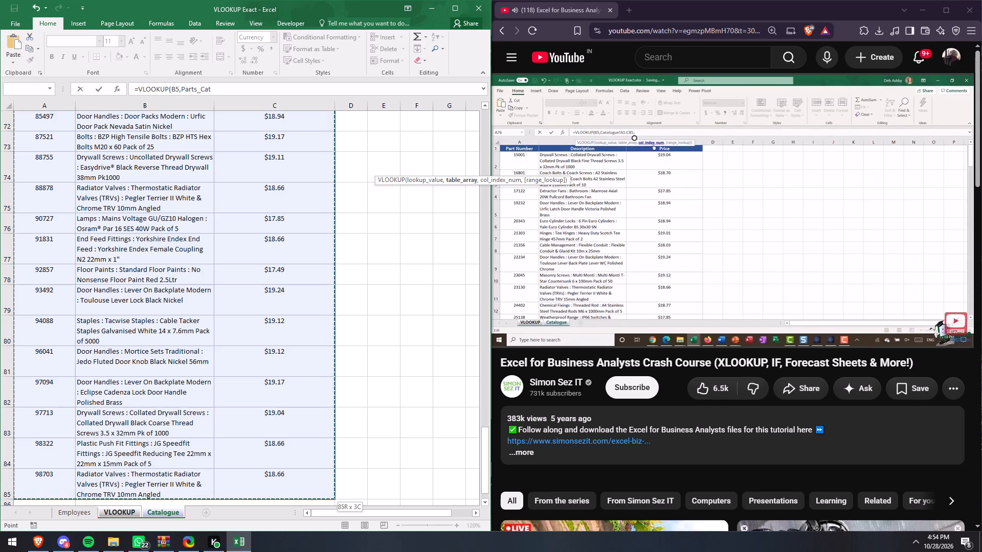
scroll(233, 253, up, 20)
scroll(233, 253, up, 15)
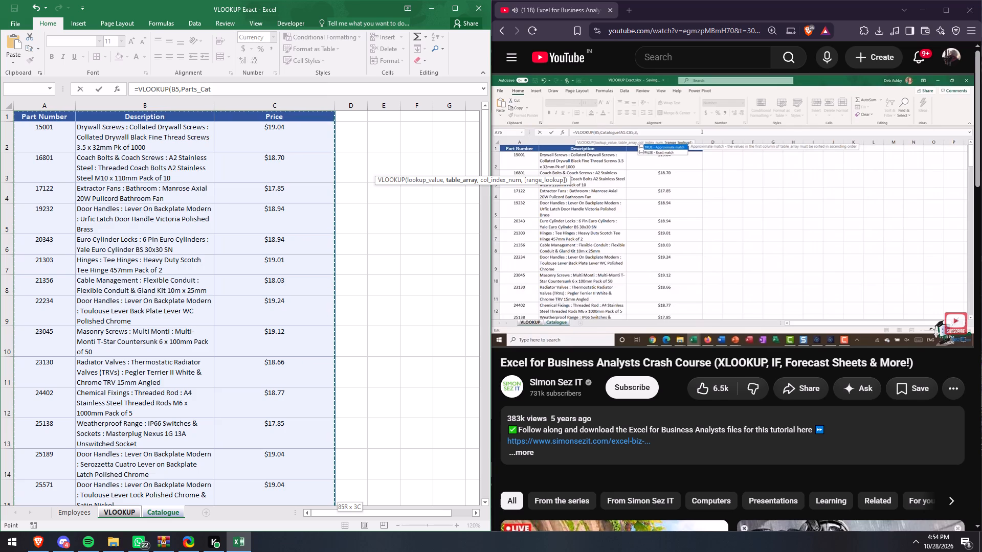
key(comma)
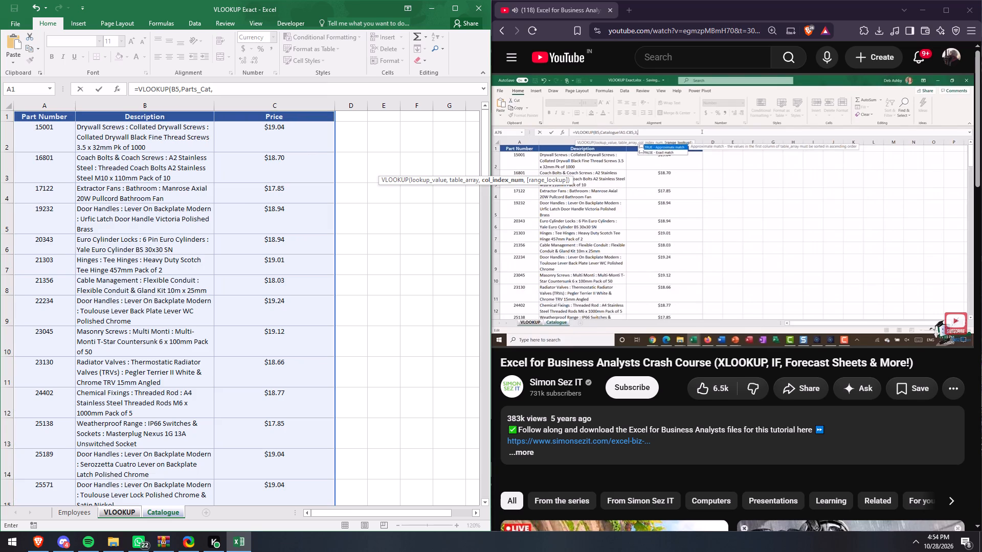
Complete the D5 formula with column index 3 and FALSE for an exact match, and commit it.
key(3)
key(comma)
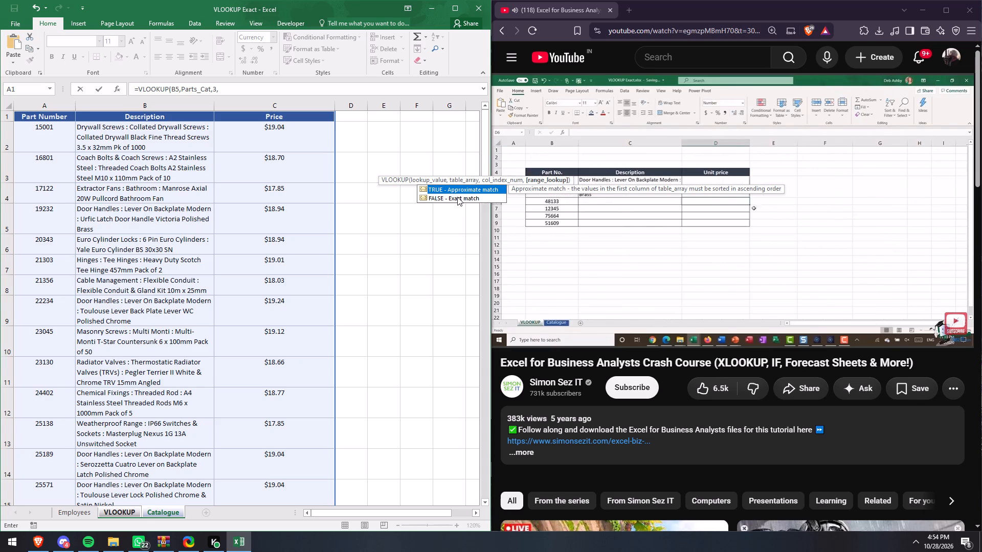
scroll(457, 197, down, 1)
scroll(244, 205, up, 3)
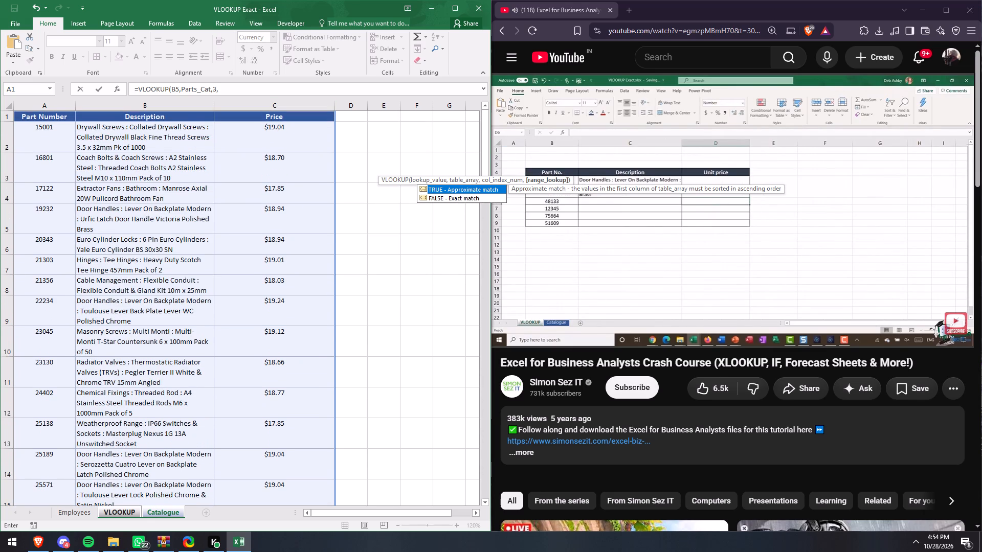
key(Down)
key(Tab)
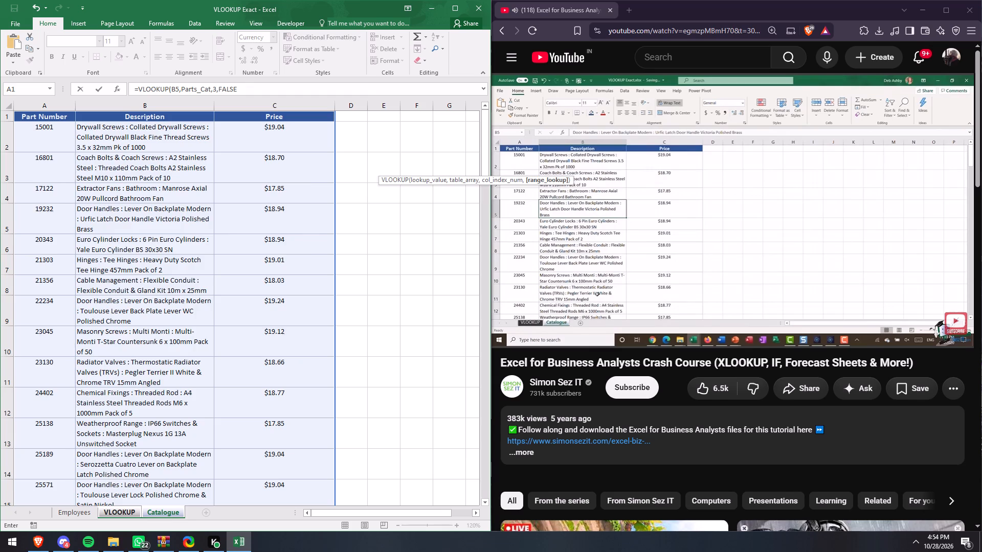
key(Tab)
Fill the D5 Unit price lookup down through D9.
click(410, 174)
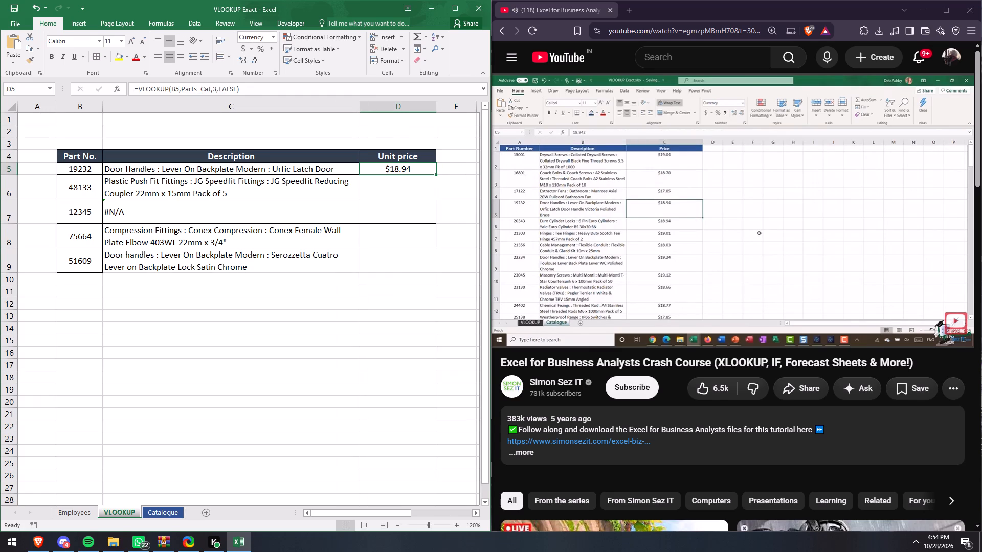
drag(436, 174, 429, 270)
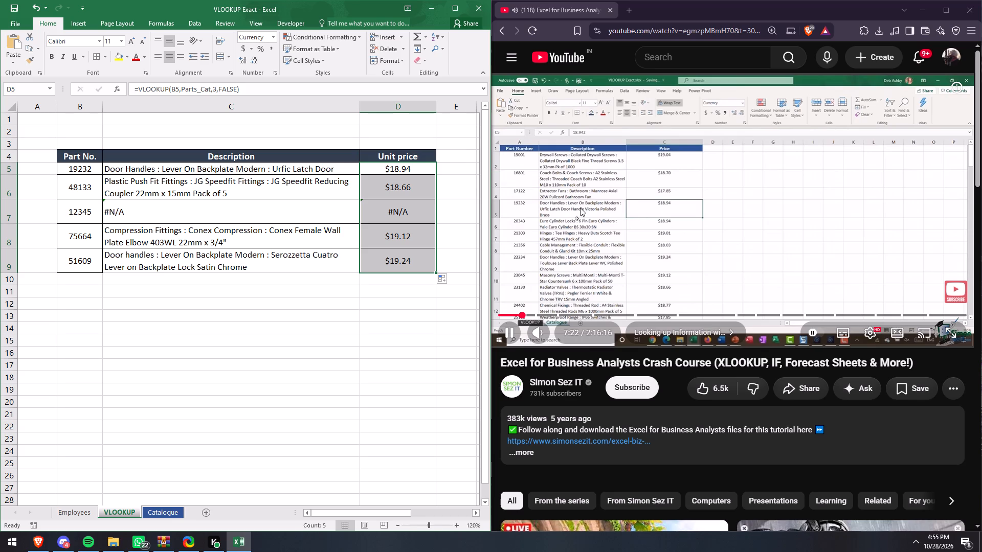
Search the Catalogue sheet for 123 to check the unmatched part number.
click(155, 515)
key(ctrl+f)
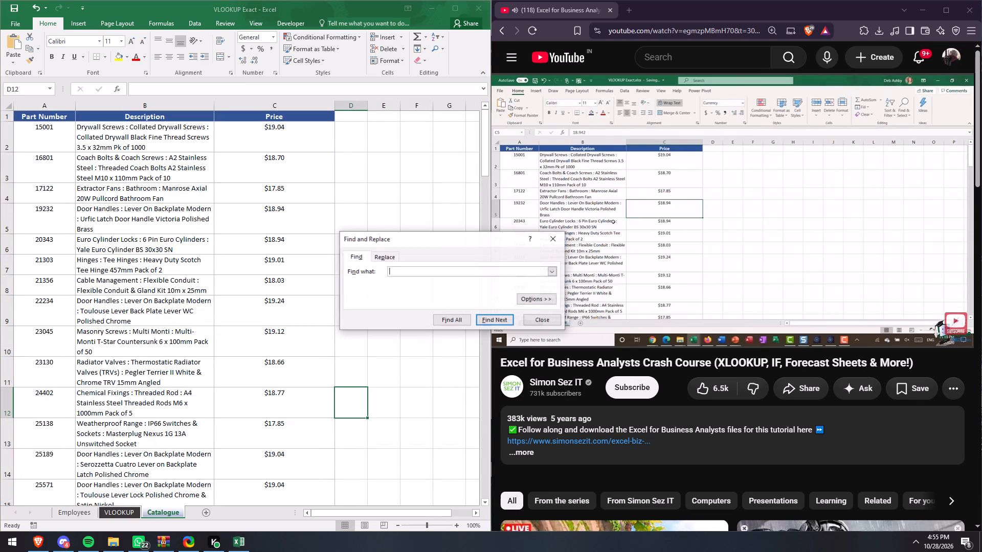
key(1)
text(23)
key(Return)
click(512, 290)
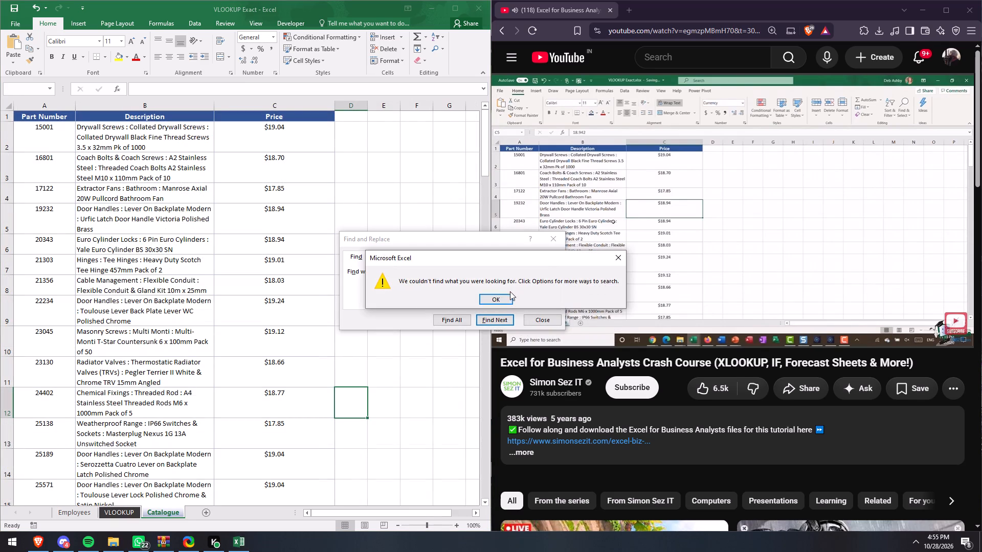
Dismiss the search message and close Find and Replace, leaving cell A2 selected on the Catalogue sheet.
click(507, 293)
click(169, 163)
click(69, 133)
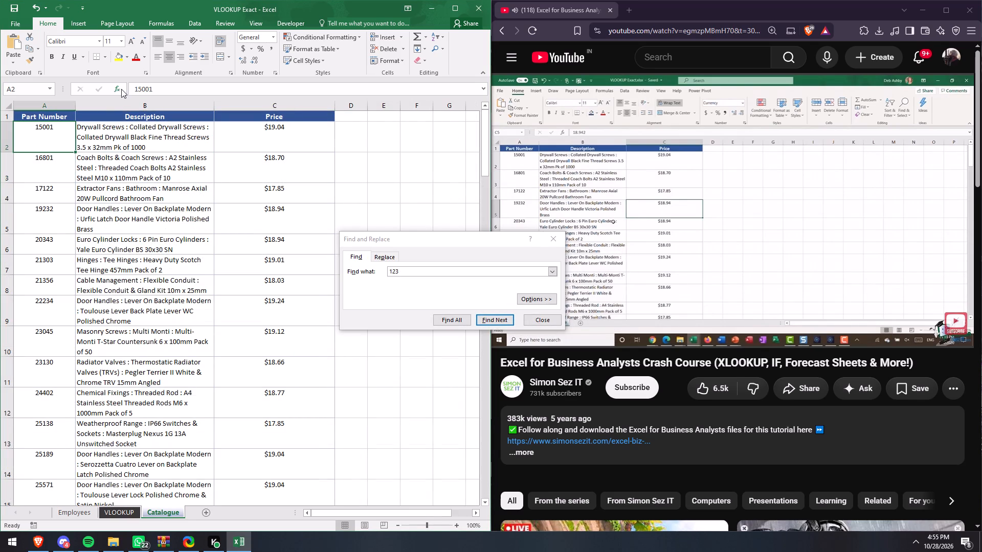
click(550, 241)
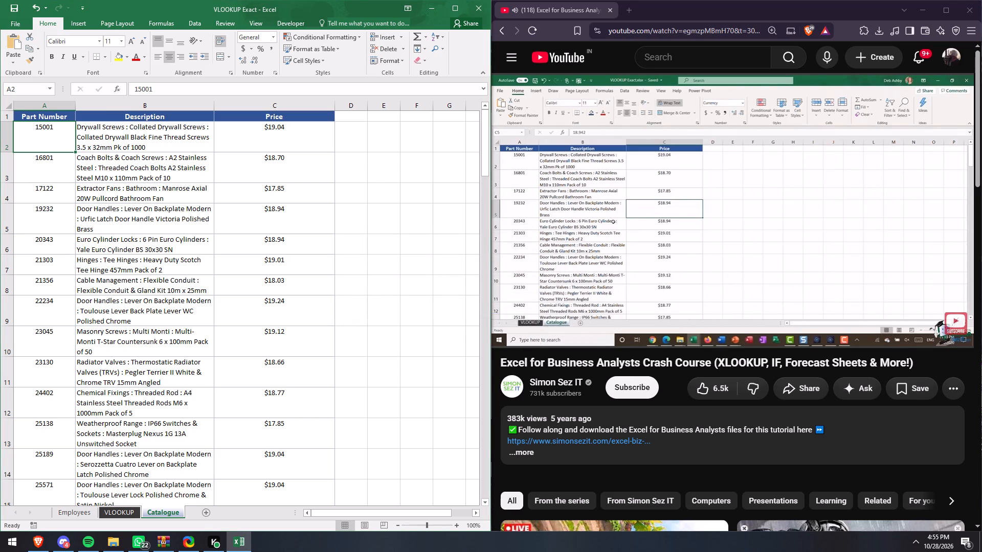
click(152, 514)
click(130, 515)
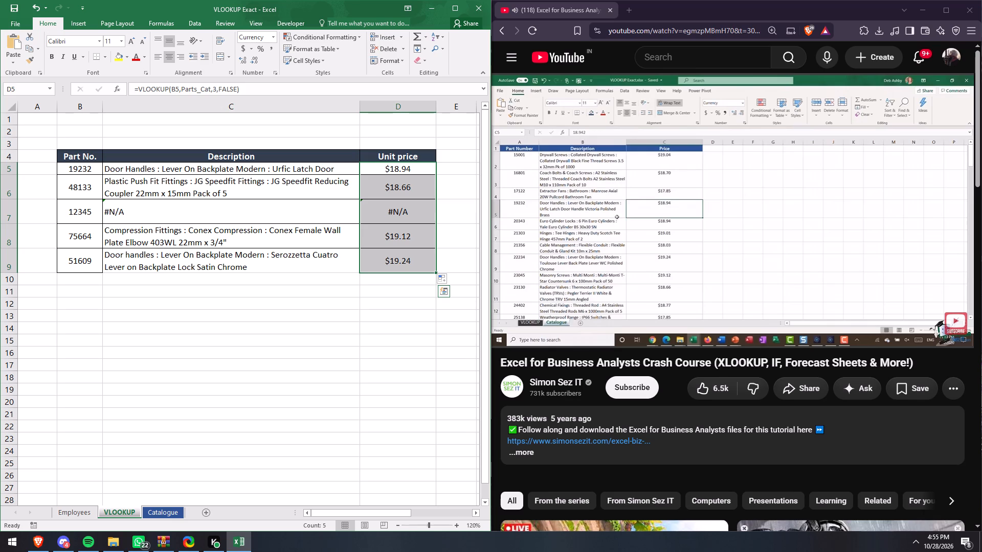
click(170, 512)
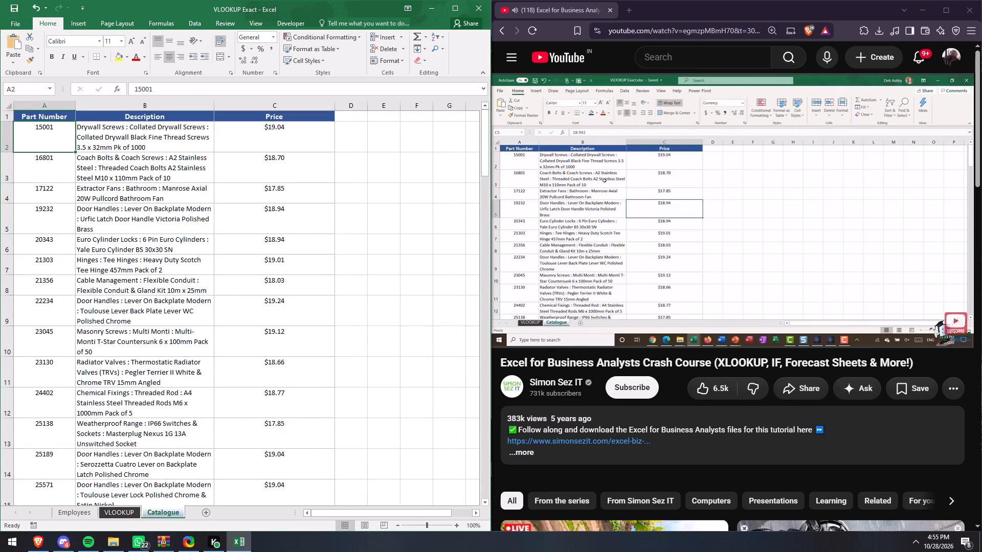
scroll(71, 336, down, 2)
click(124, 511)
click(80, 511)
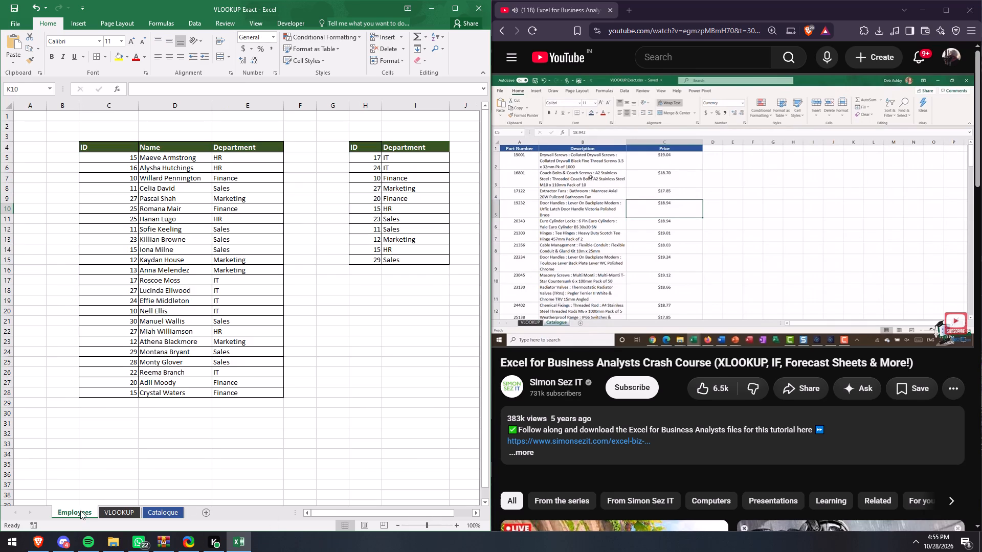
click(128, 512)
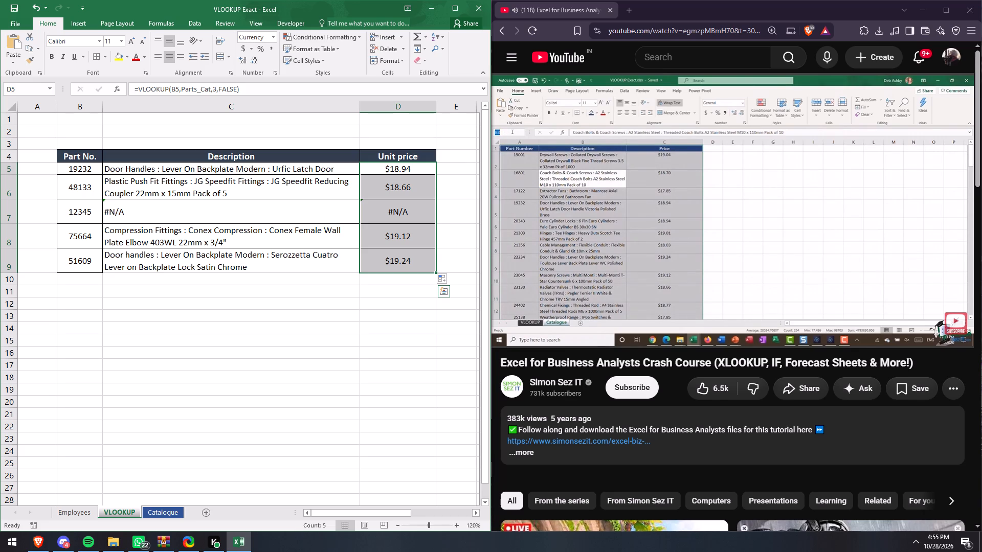
Select the whole parts table starting at A1 on the Catalogue sheet and name the range Catalogue.
click(155, 512)
scroll(99, 274, up, 10)
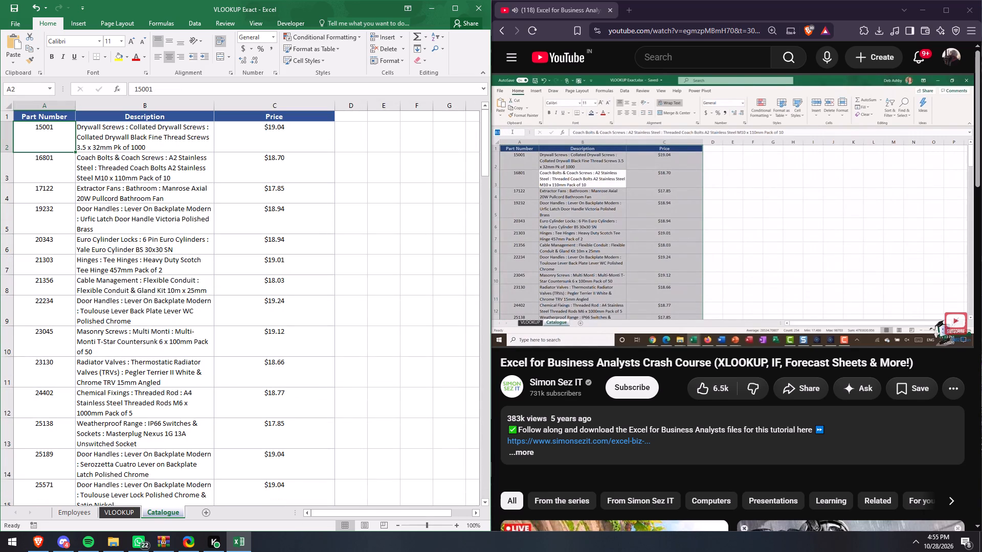
scroll(300, 278, up, 2)
click(32, 123)
click(32, 117)
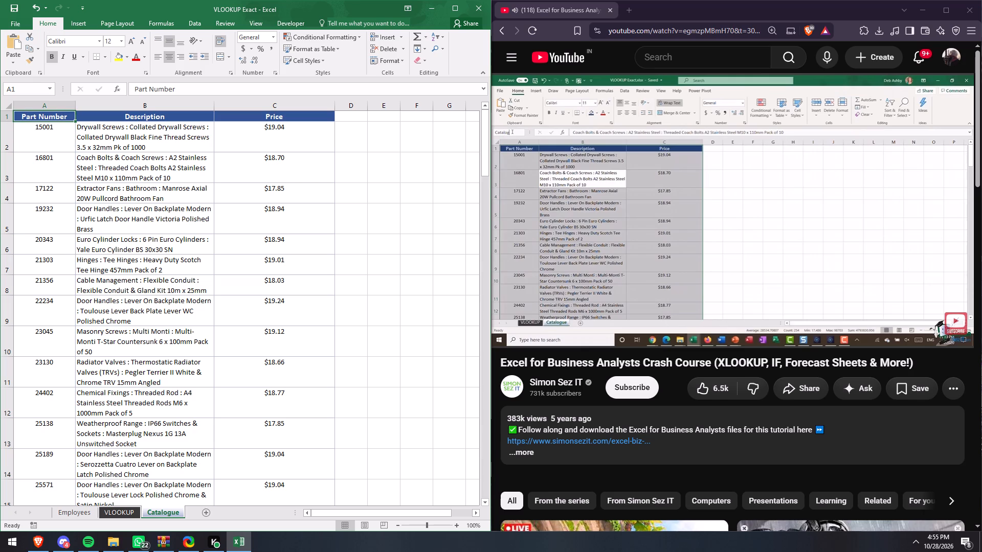
key(ctrl+a)
click(33, 91)
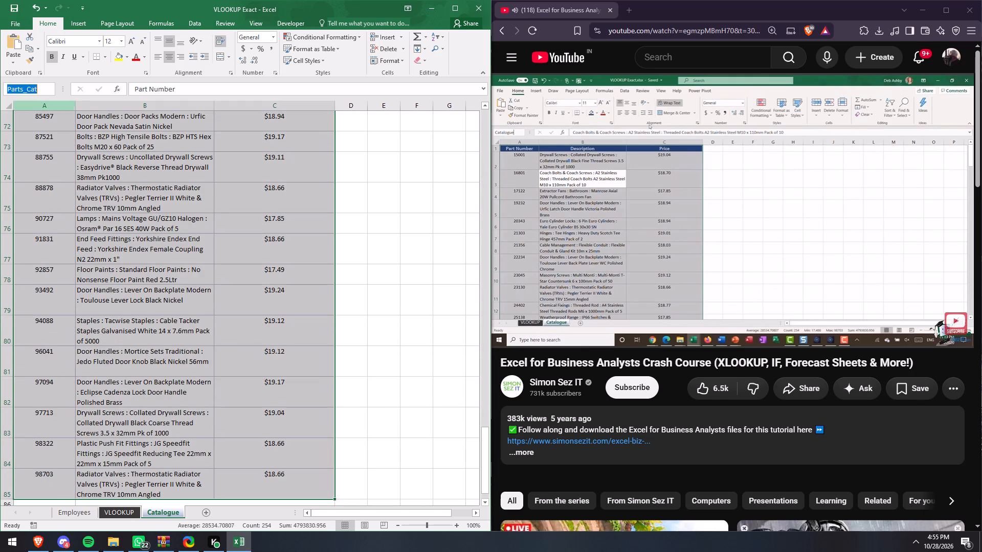
text(CATALO)
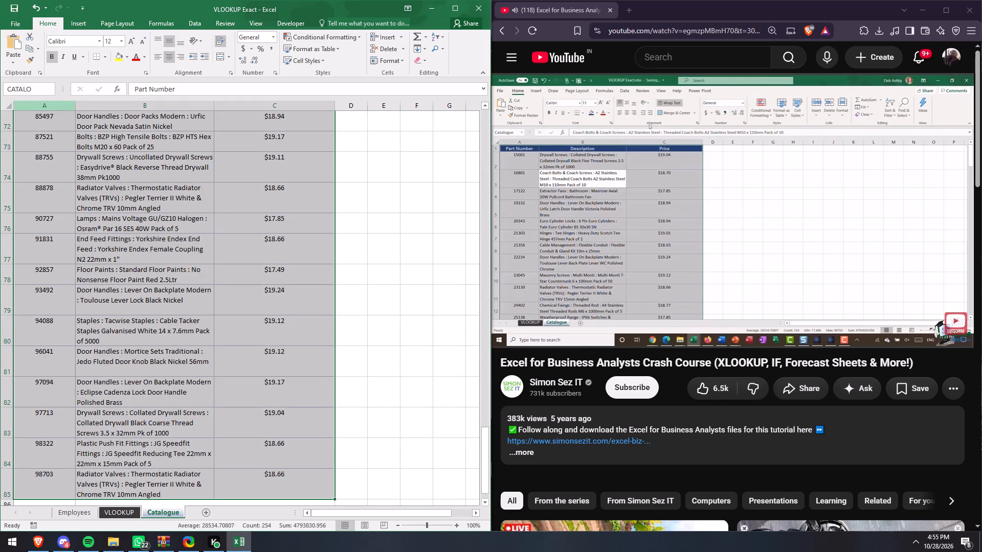
text(GUE)
key(ctrl+a)
key(BackSpace)
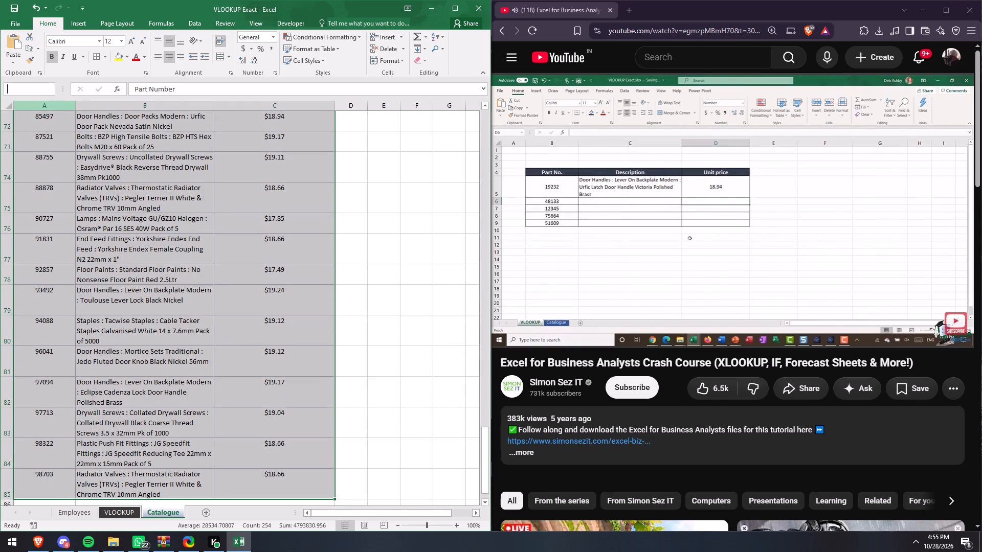
key(c)
key(BackSpace)
text(Catalogue)
key(Return)
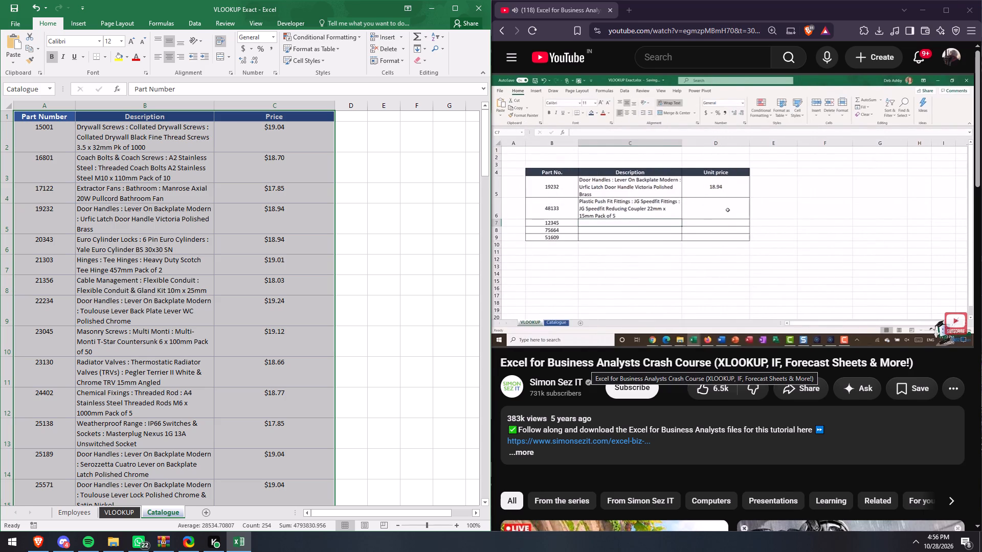
Inspect the Description and Unit price lookup formulas for part number 12345 in C7 and D7 on the VLOOKUP sheet, cancelling any edits.
click(151, 512)
click(115, 513)
click(167, 217)
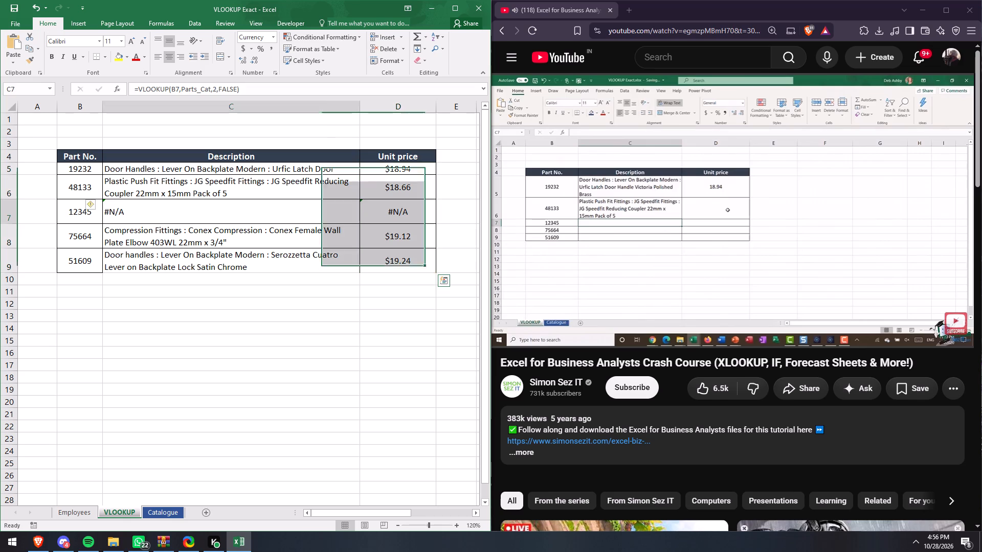
click(167, 217)
click(209, 213)
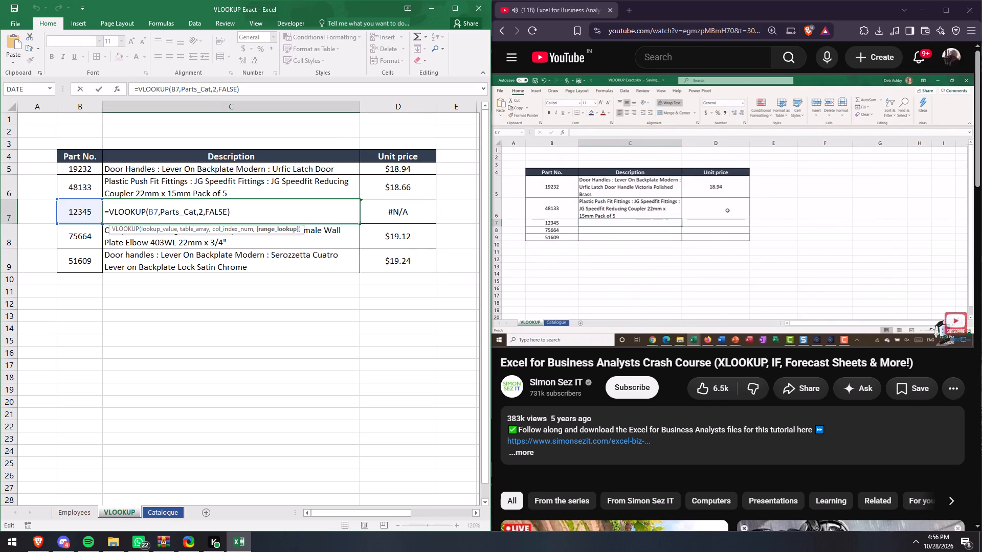
click(404, 205)
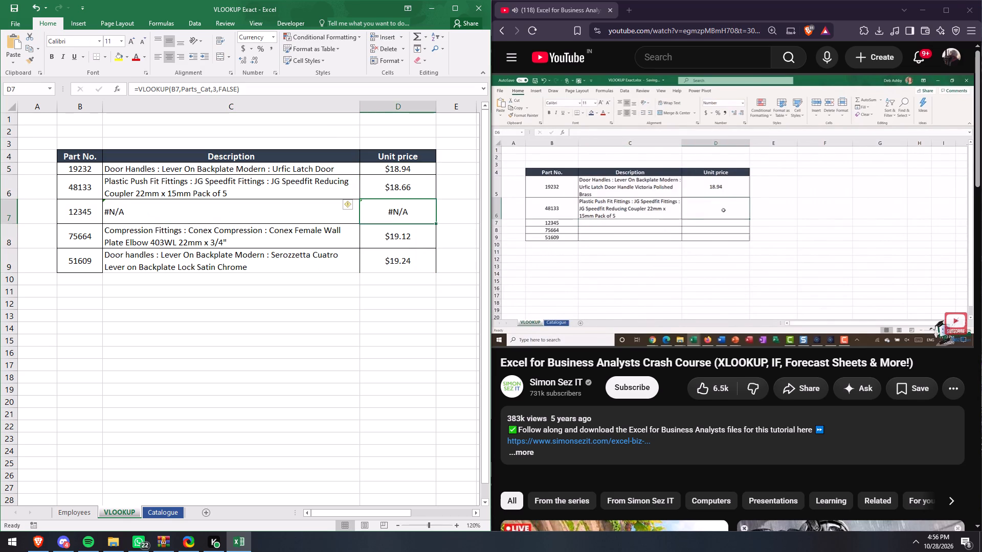
click(404, 204)
click(347, 301)
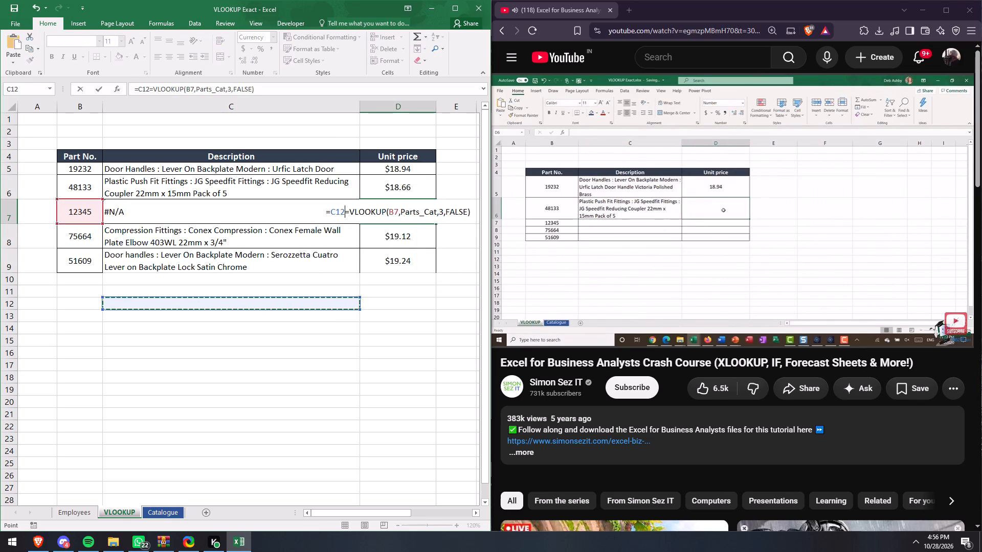
key(Escape)
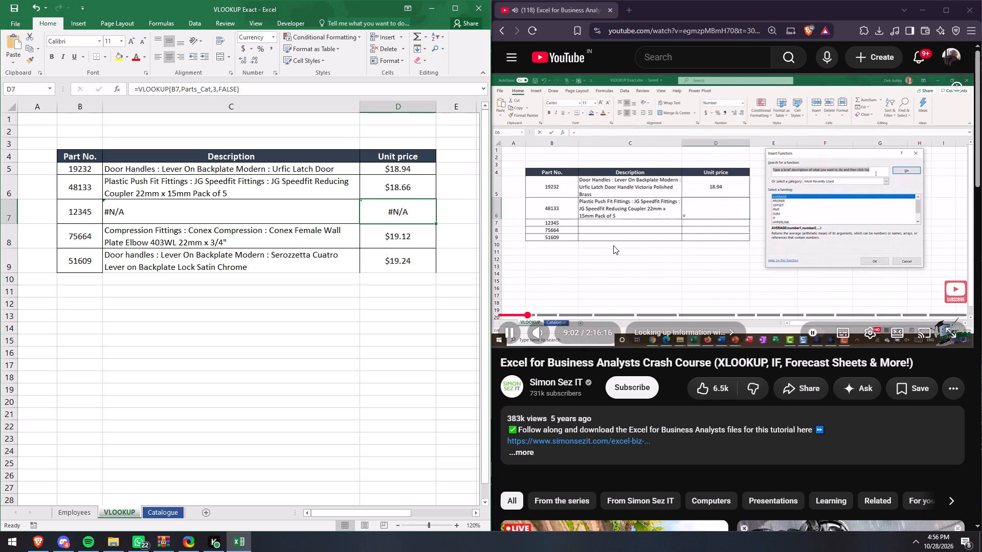
Pause the lesson video in Brave at about 9:04 and bring the whole lookup table on the VLOOKUP sheet back into view.
key(Right)
key(Right)
click(585, 214)
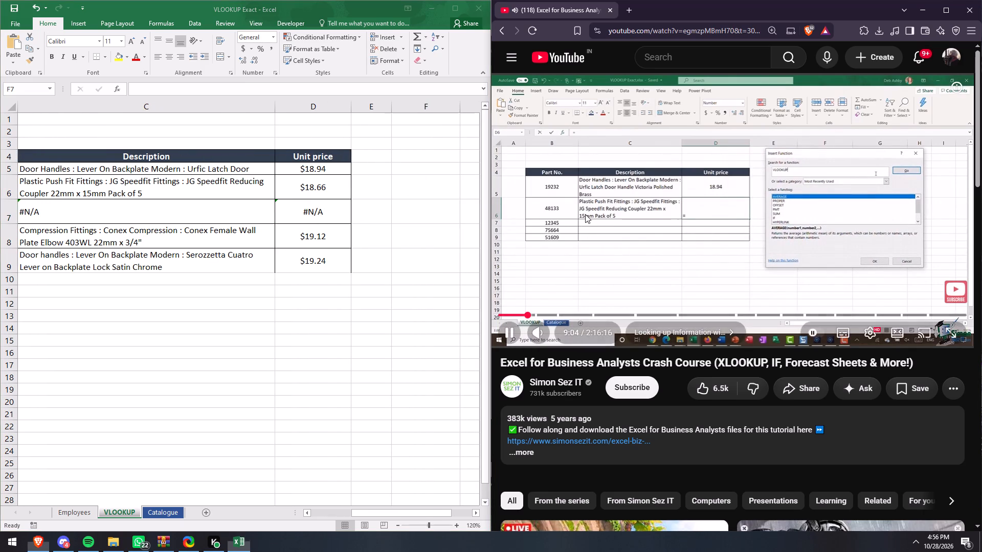
drag(396, 512, 308, 501)
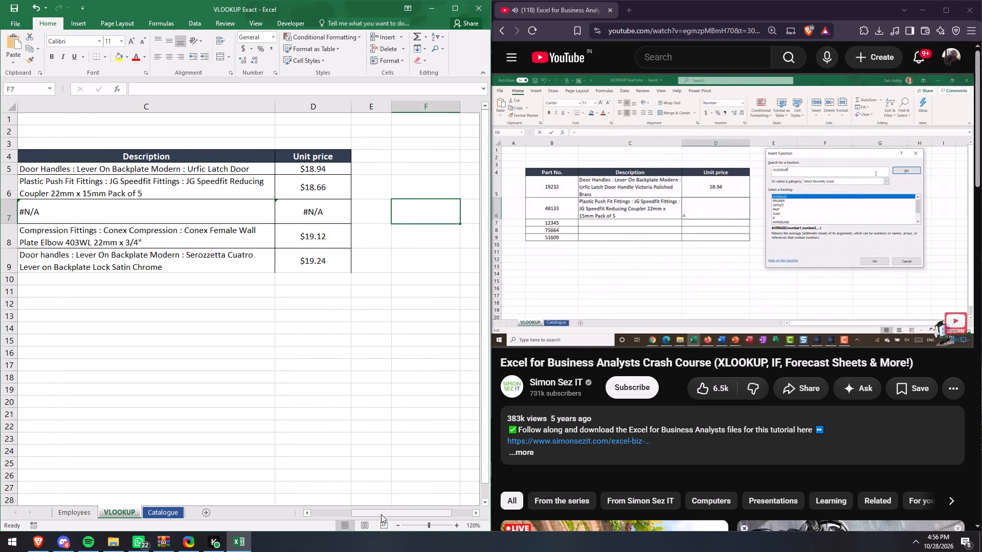
drag(381, 514, 304, 496)
click(591, 236)
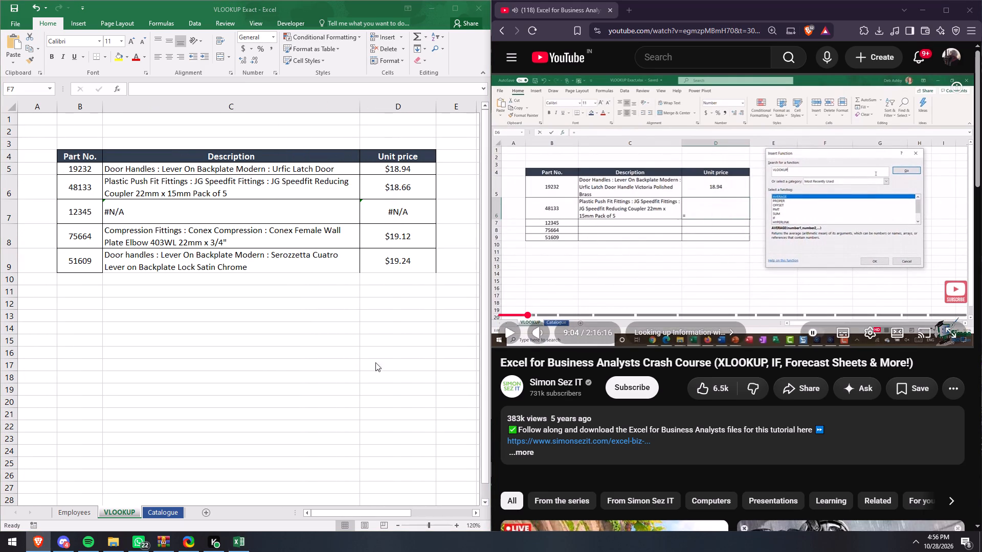
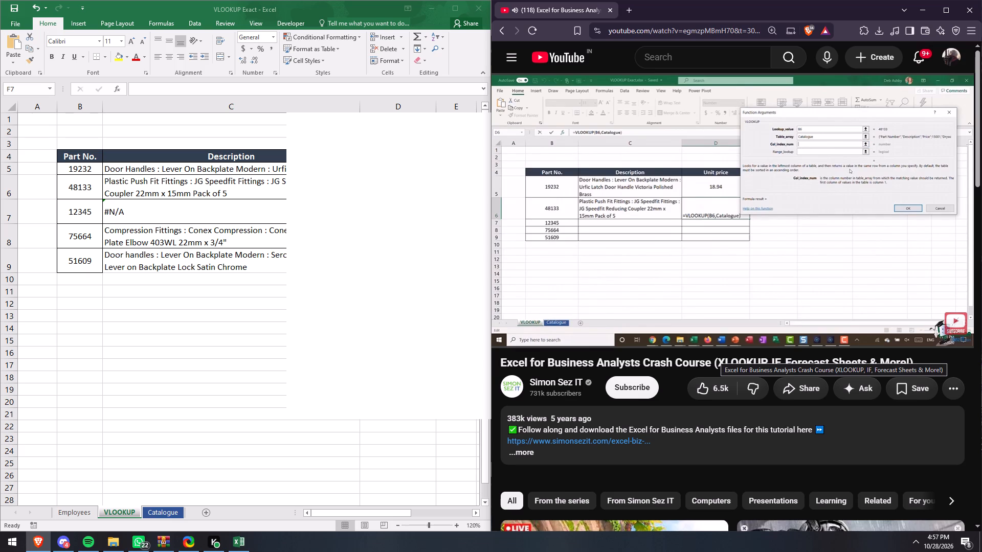
Enlarge the lesson video in Brave, restore its normal size and skip ahead to the filled-down Unit price lookups.
click(695, 237)
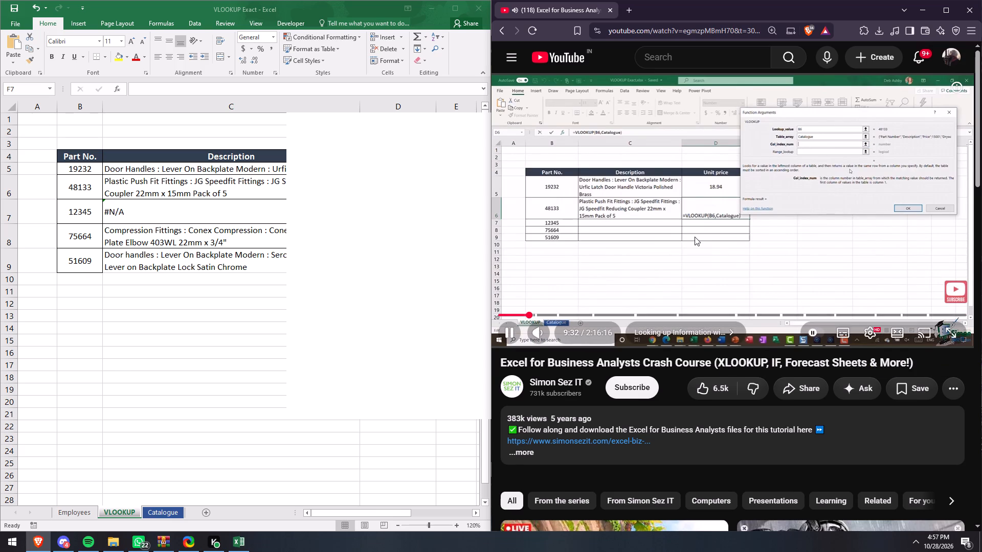
click(695, 237)
click(959, 533)
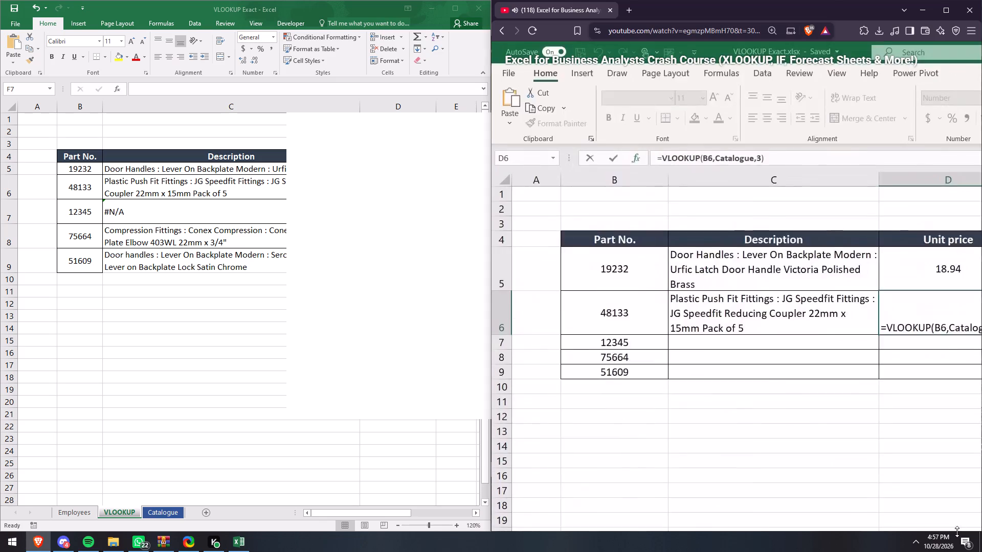
key(Right)
key(Right)
key(Right)
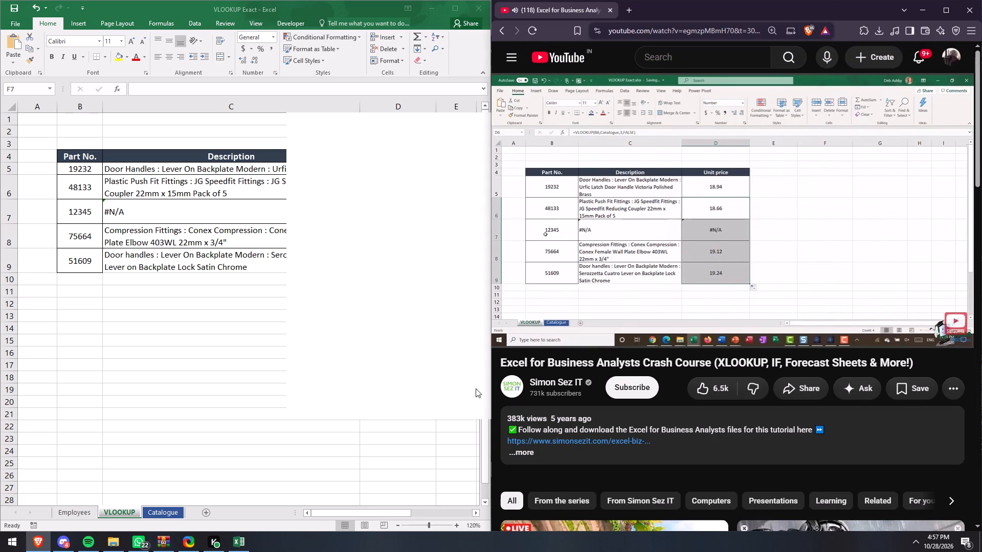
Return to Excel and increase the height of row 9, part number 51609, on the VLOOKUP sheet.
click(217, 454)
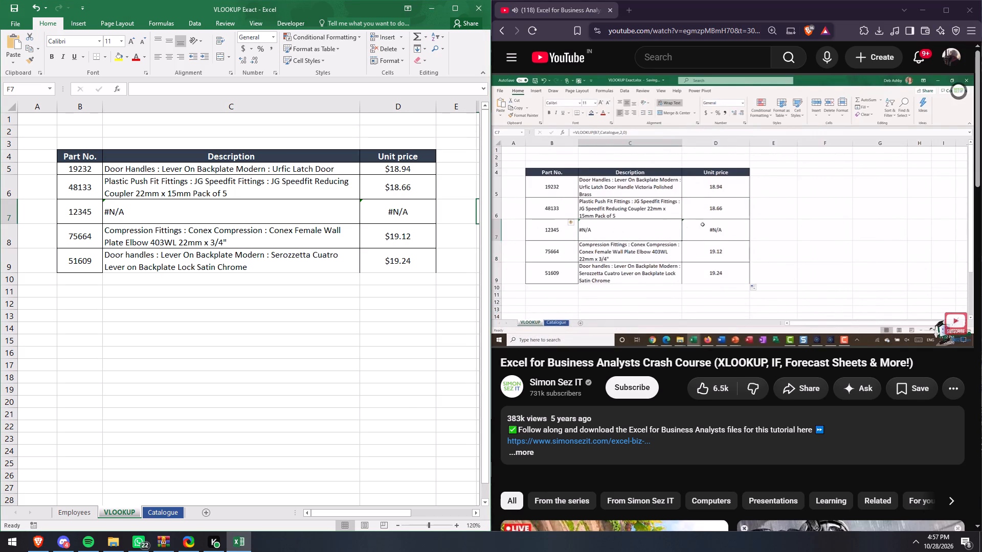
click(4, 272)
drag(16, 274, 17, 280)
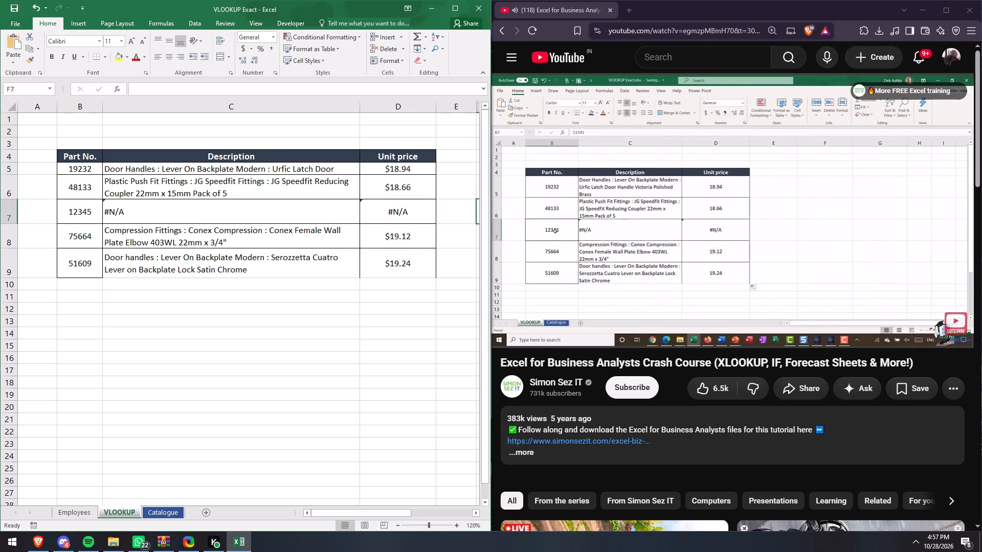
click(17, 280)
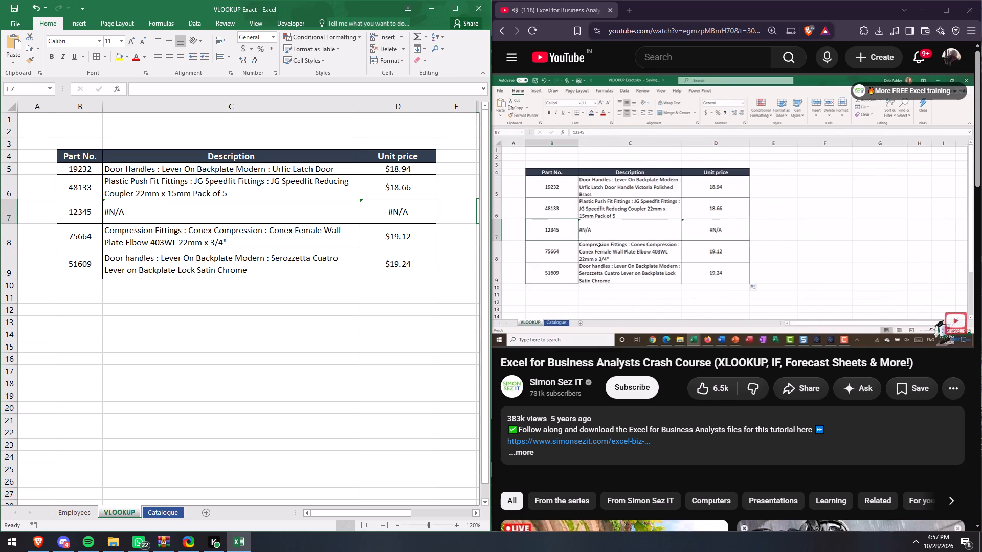
Look through the parts list on the Catalogue sheet, then return to the VLOOKUP sheet.
click(159, 514)
scroll(189, 433, down, 15)
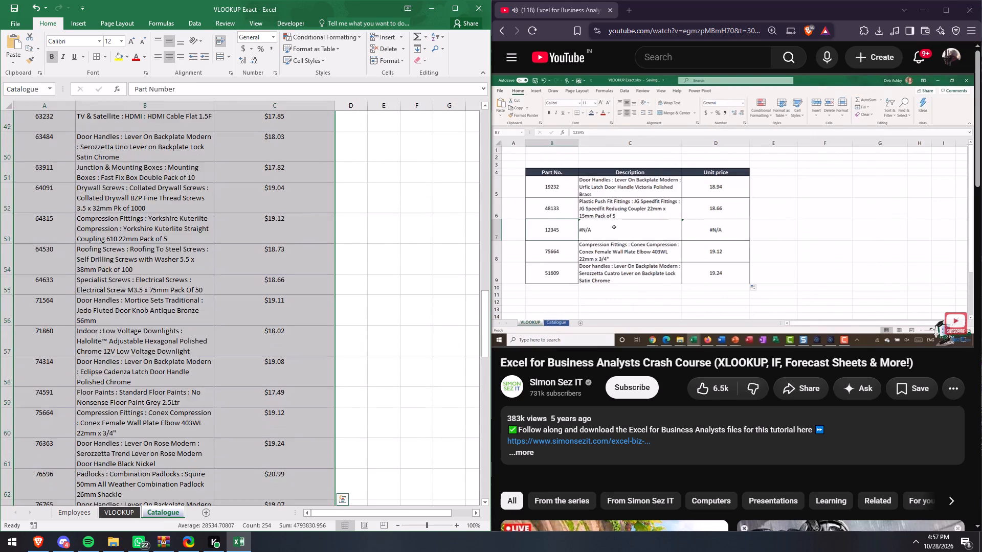
scroll(189, 433, down, 14)
scroll(477, 440, up, 20)
scroll(477, 440, up, 2)
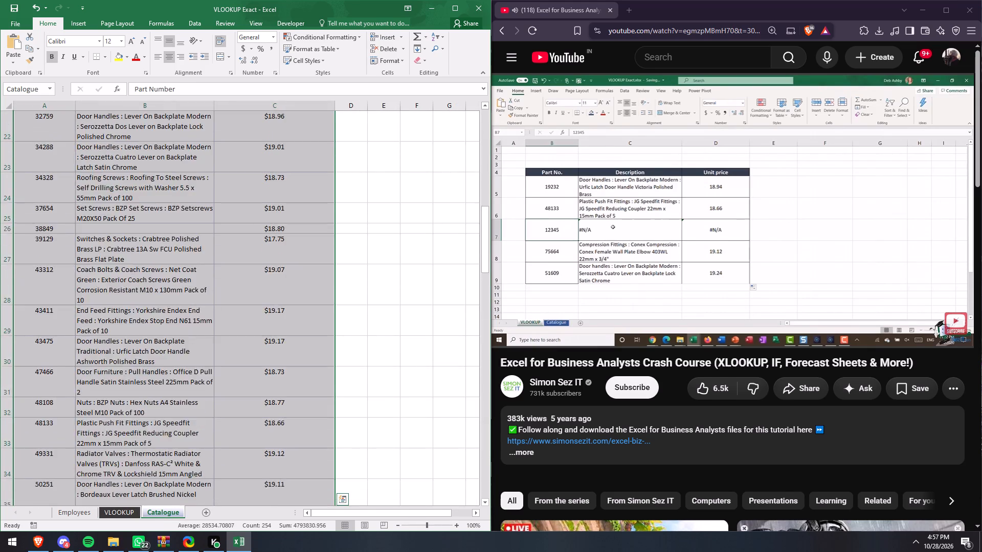
scroll(422, 462, up, 18)
click(116, 511)
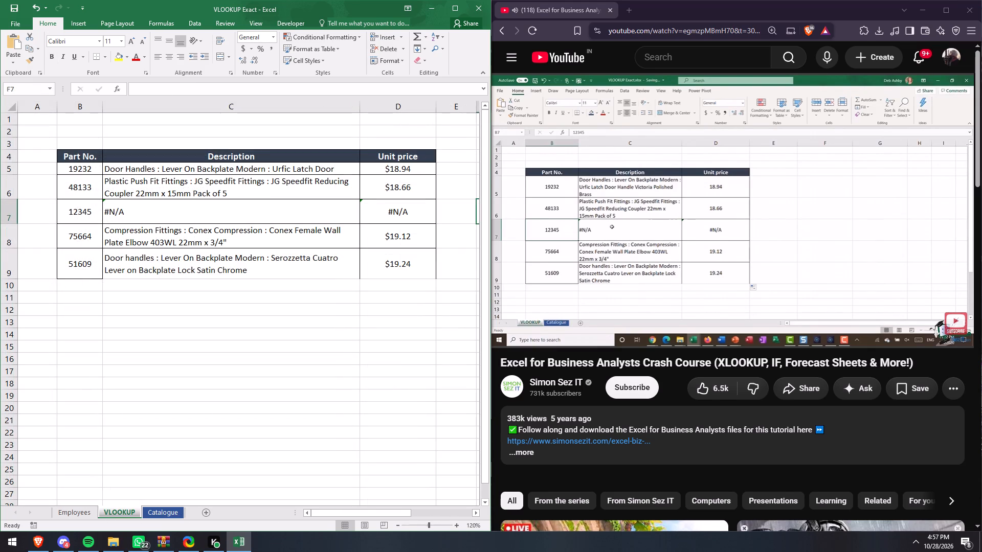
Inspect the Description lookup formula in C7 and the Unit price lookup formulas in D5, D6 and D9.
click(167, 213)
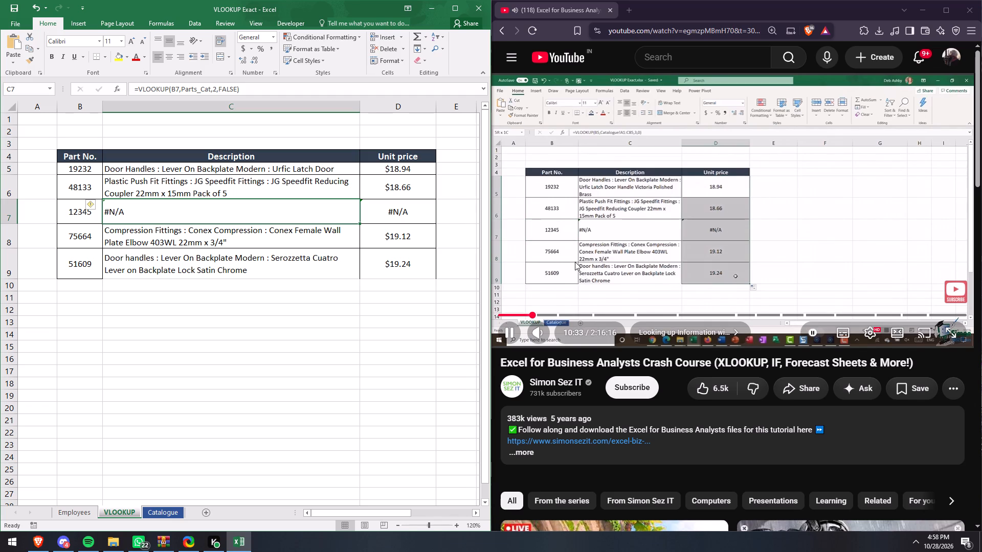
click(418, 176)
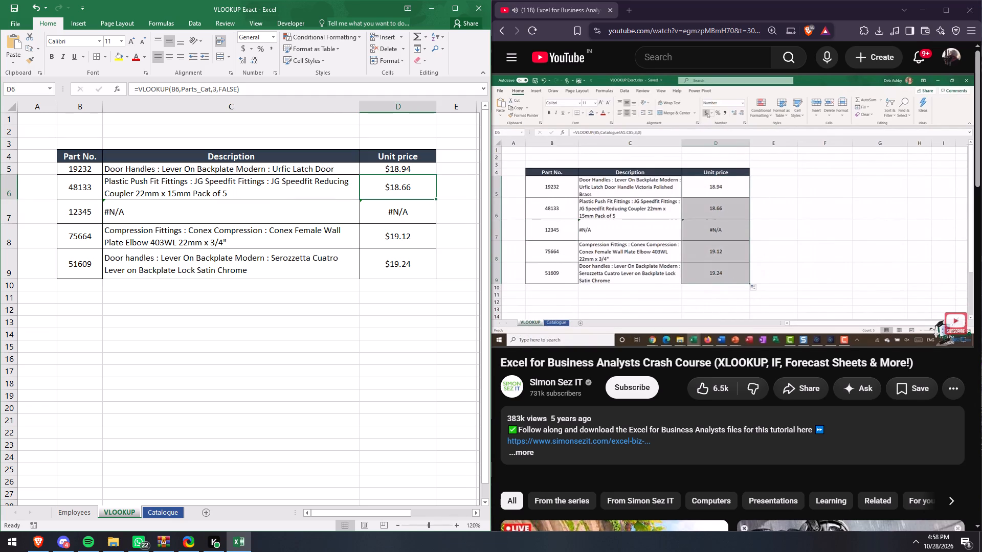
click(412, 169)
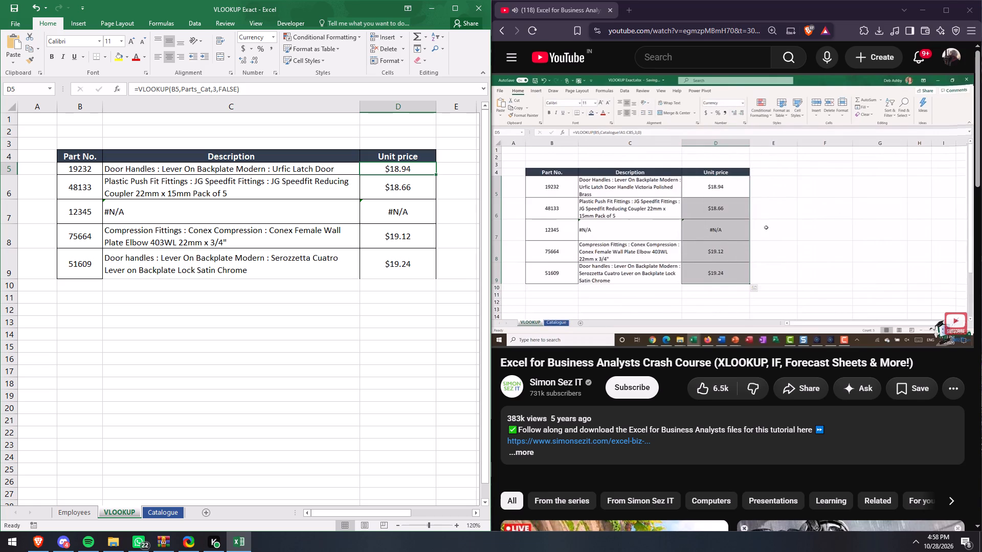
click(417, 266)
click(414, 175)
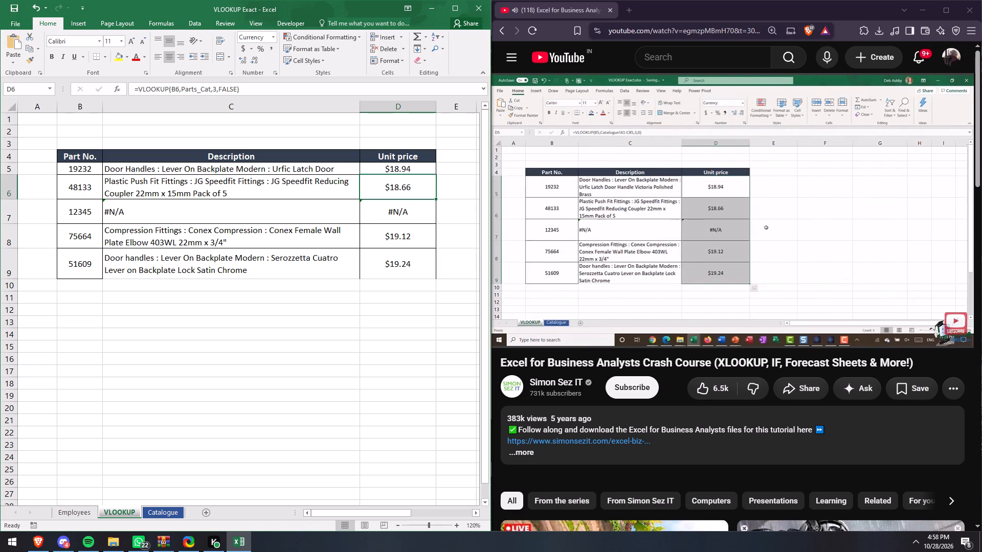
click(414, 159)
click(411, 170)
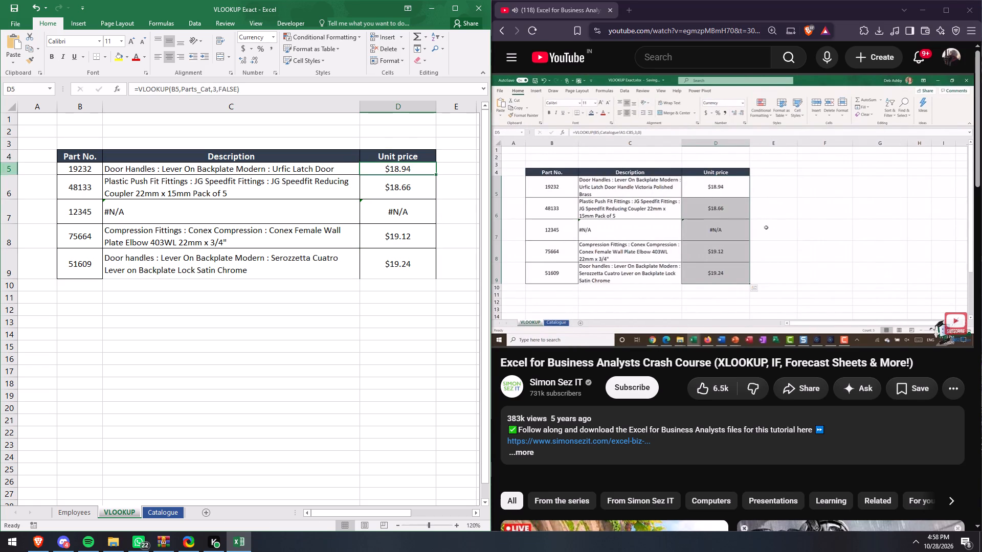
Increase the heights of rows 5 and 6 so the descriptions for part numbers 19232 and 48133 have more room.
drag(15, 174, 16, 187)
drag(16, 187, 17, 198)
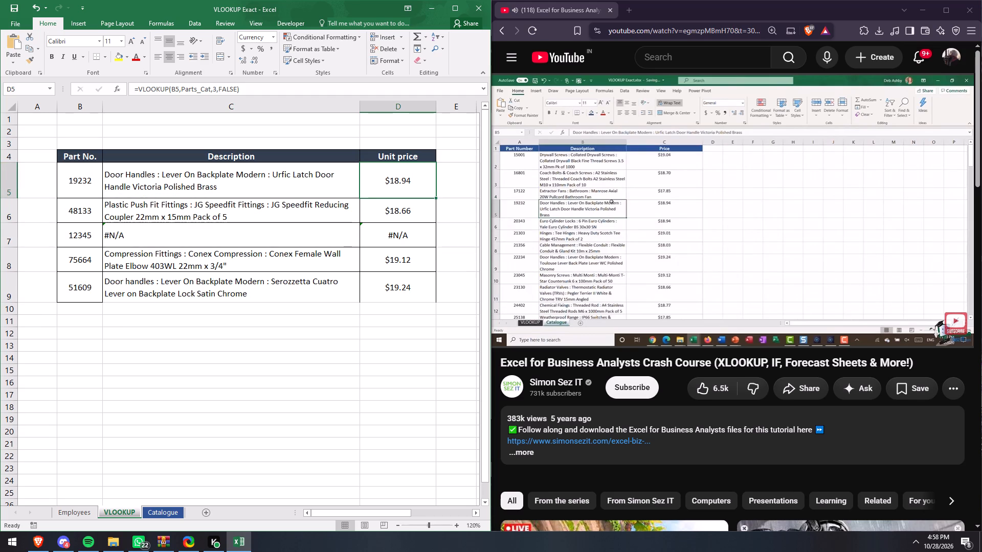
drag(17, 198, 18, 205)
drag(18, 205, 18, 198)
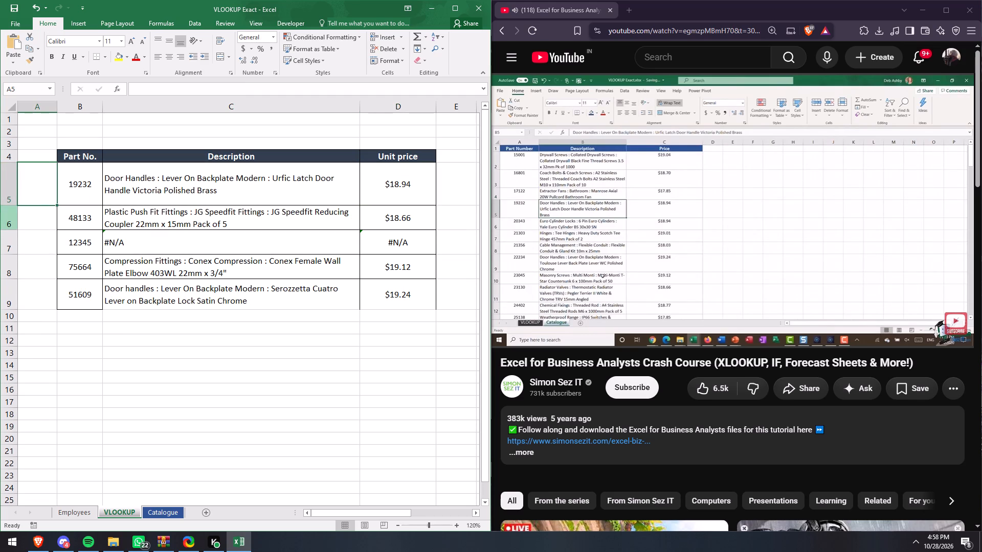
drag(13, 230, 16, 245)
Apply Wrap Text to the lookup table B4:D9 and AutoFit its row heights.
click(76, 157)
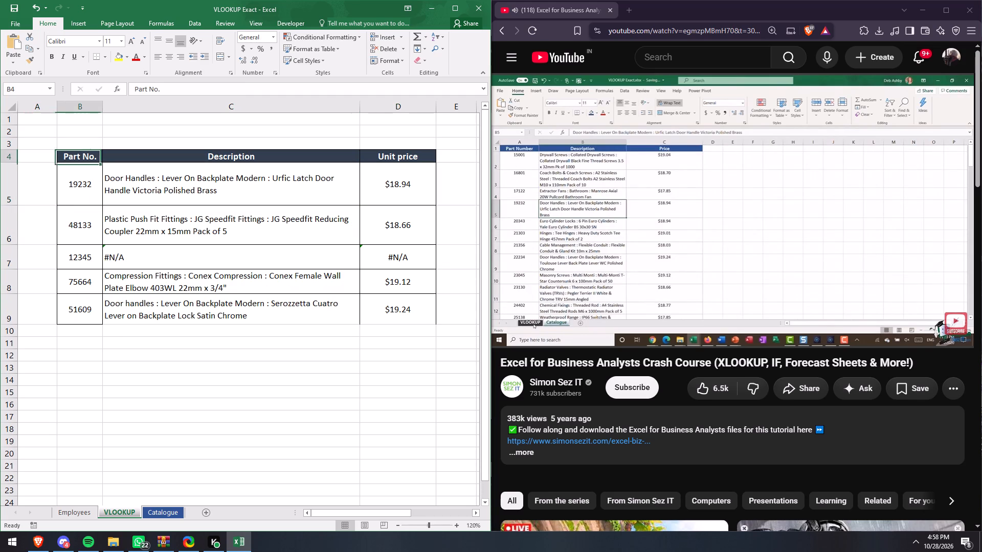
shift+click(403, 314)
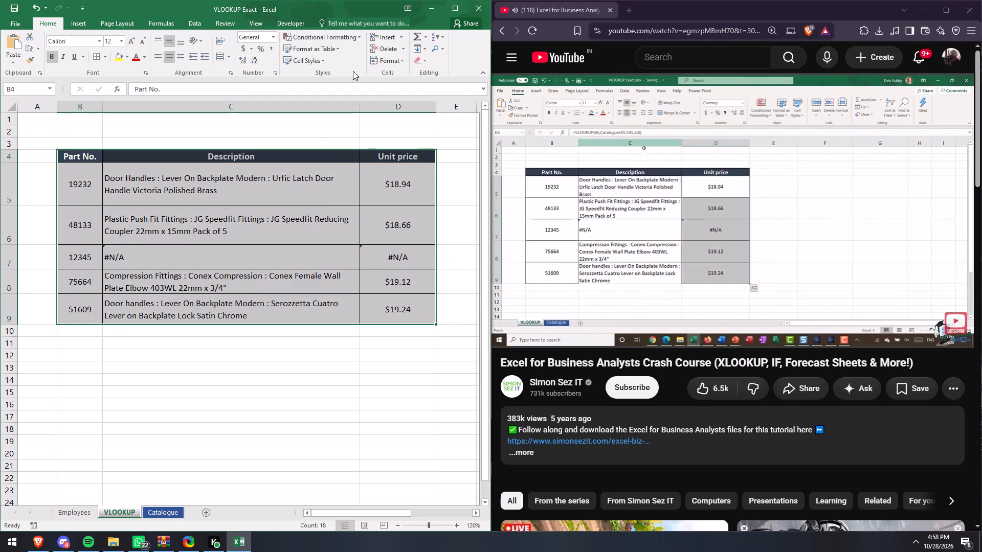
click(322, 60)
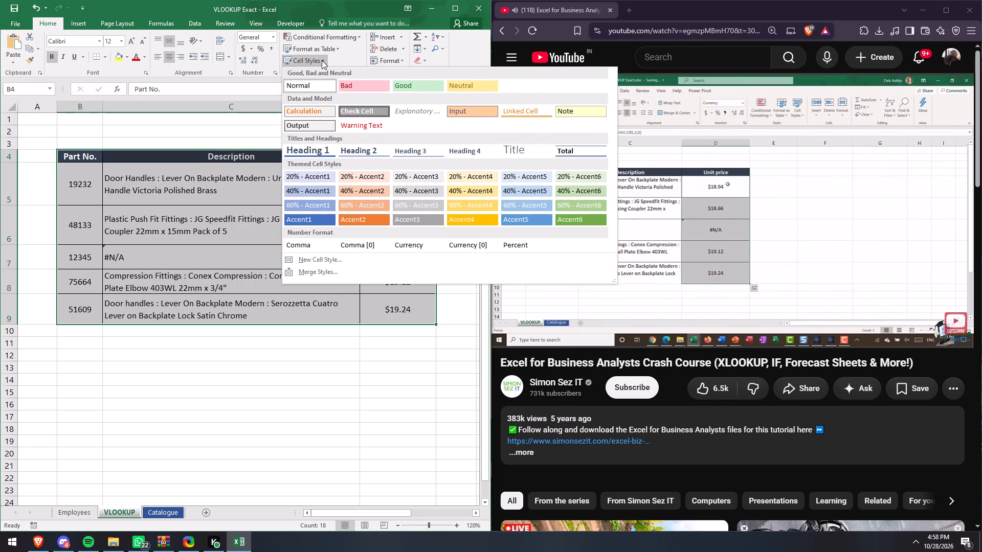
click(322, 60)
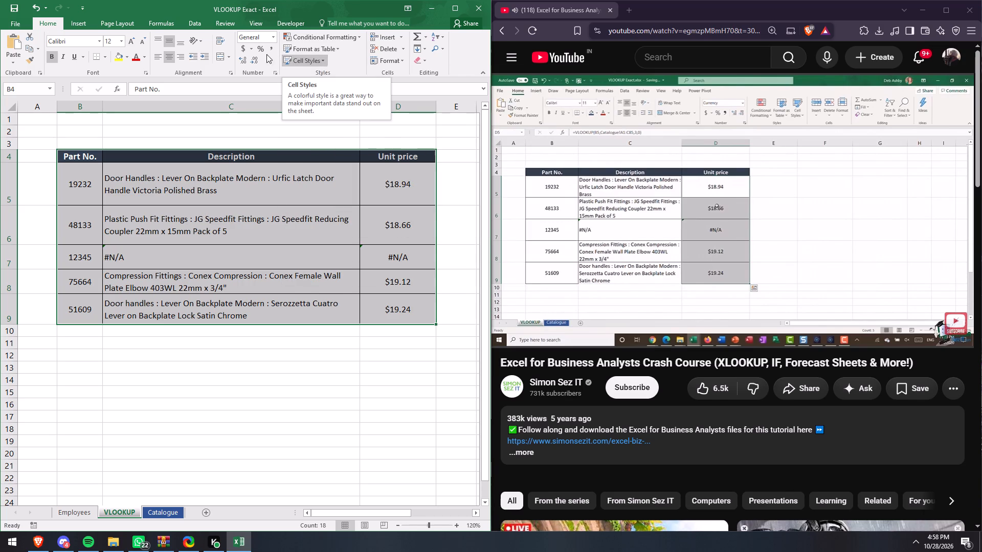
click(229, 57)
click(229, 57)
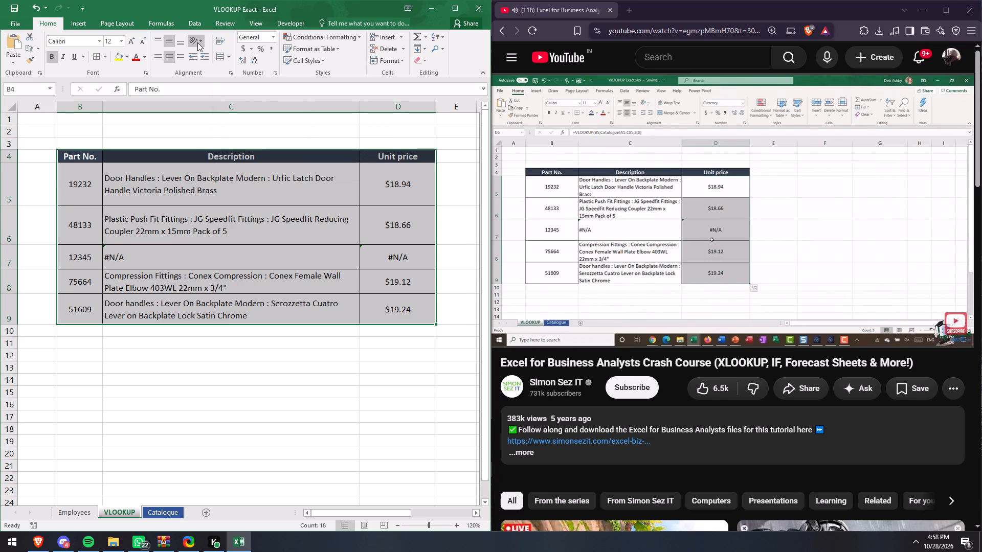
click(221, 36)
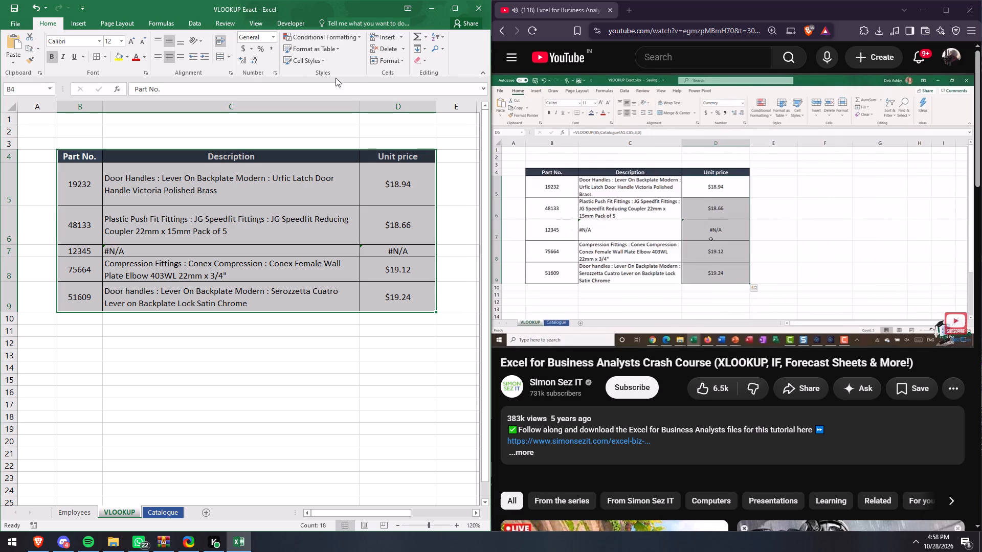
click(404, 62)
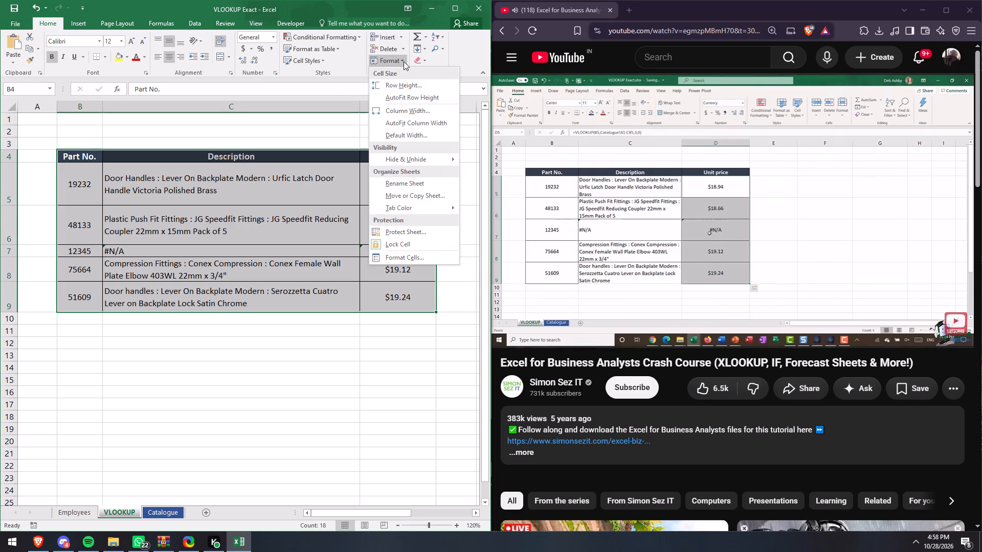
click(400, 102)
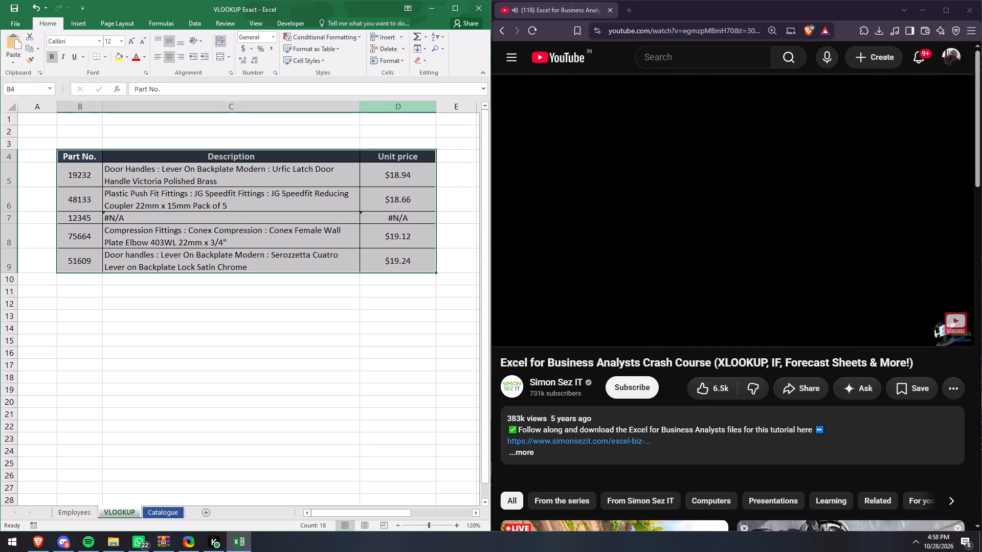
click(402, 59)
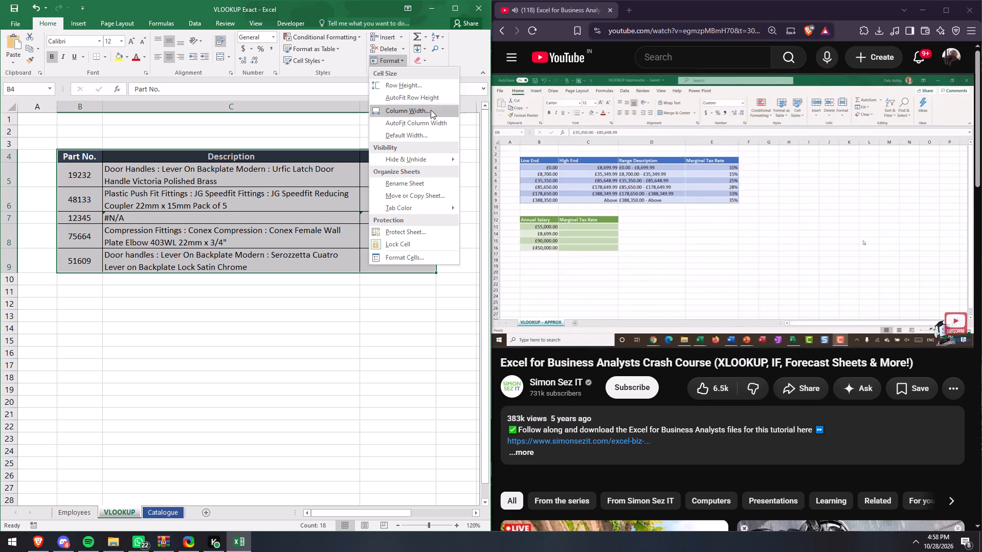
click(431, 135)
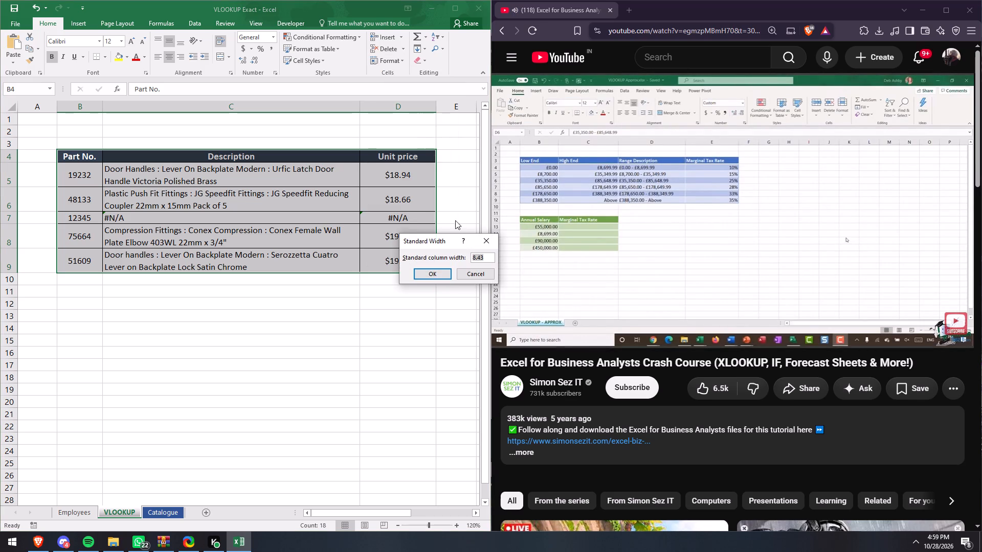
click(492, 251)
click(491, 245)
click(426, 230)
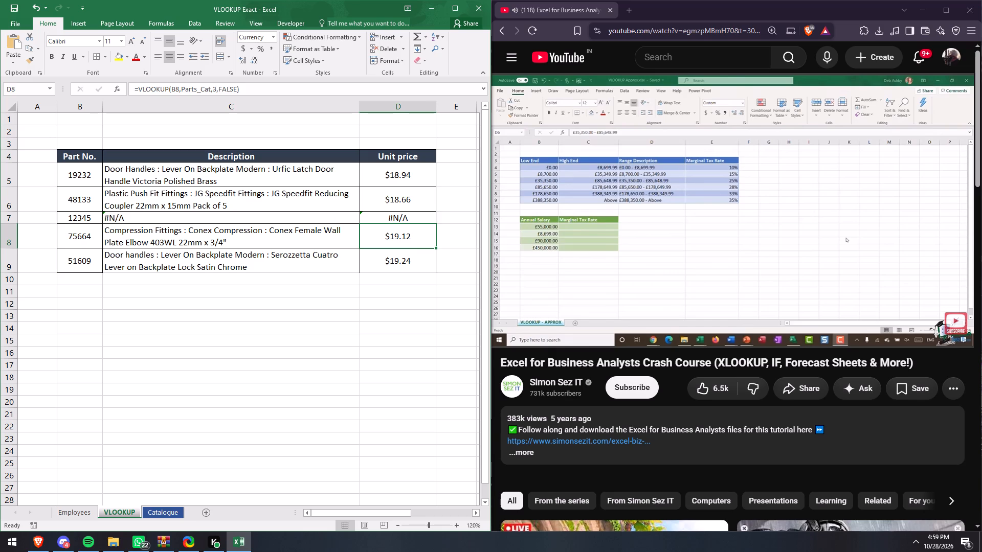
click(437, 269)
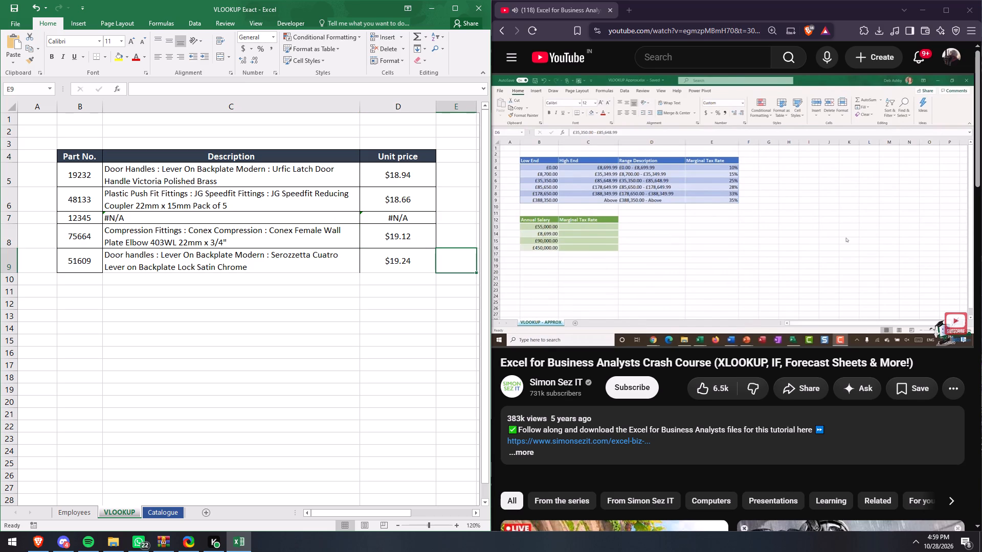
Pause the lesson video in Brave at about 11:36, where the approximate-match exercise is introduced.
click(602, 251)
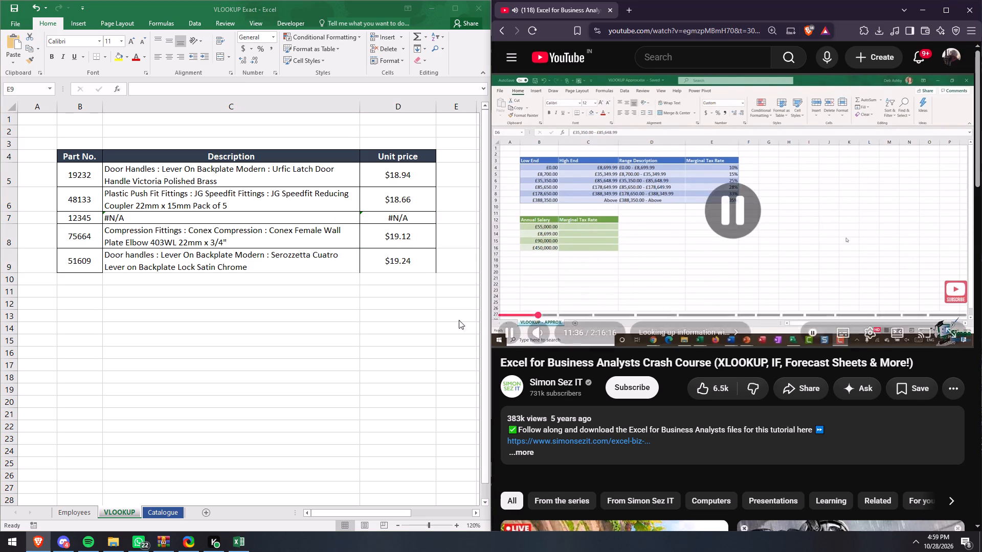
Open the VLOOKUP Approx workbook from the VLOOKUP and HLOOKUP course folder and enable editing.
click(75, 510)
click(80, 512)
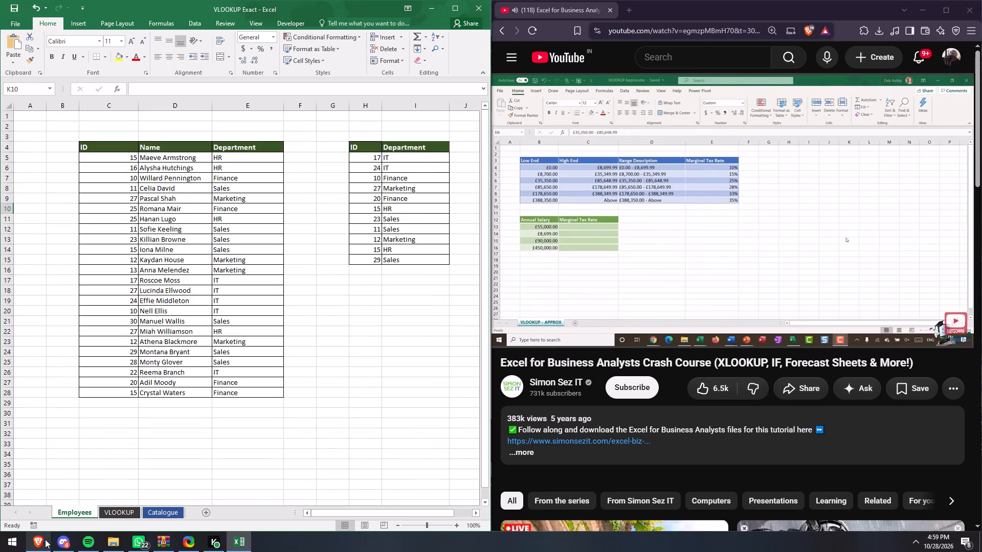
click(117, 542)
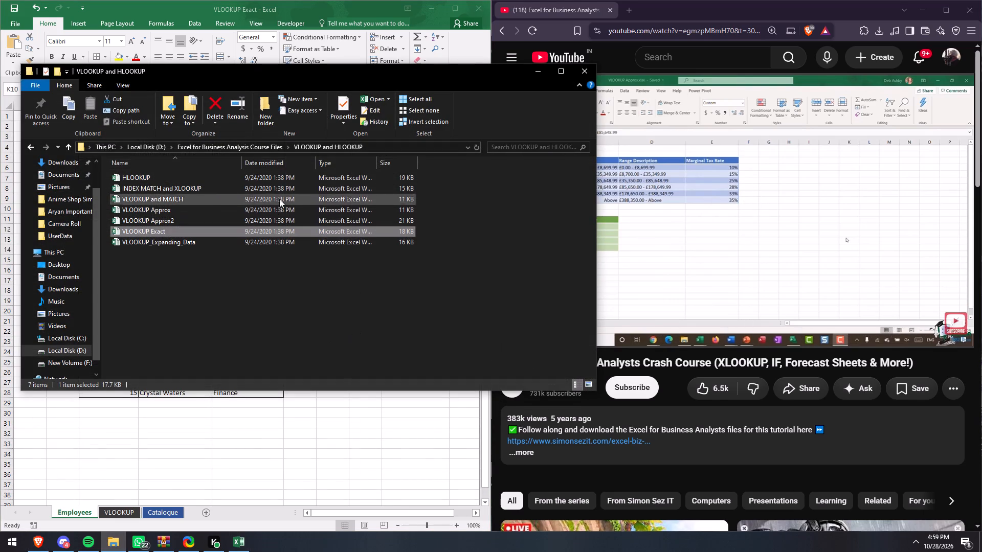
drag(445, 76, 435, 123)
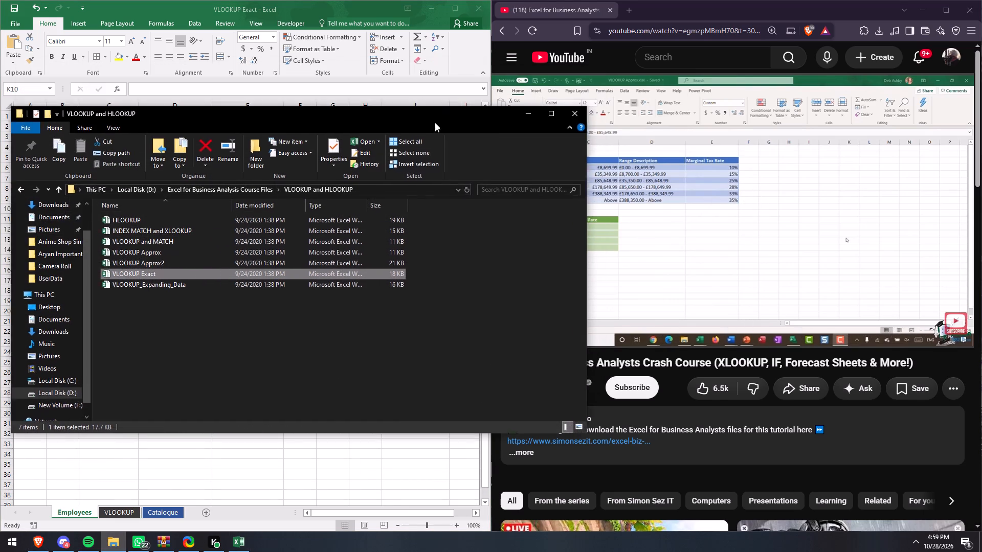
drag(435, 123, 353, 312)
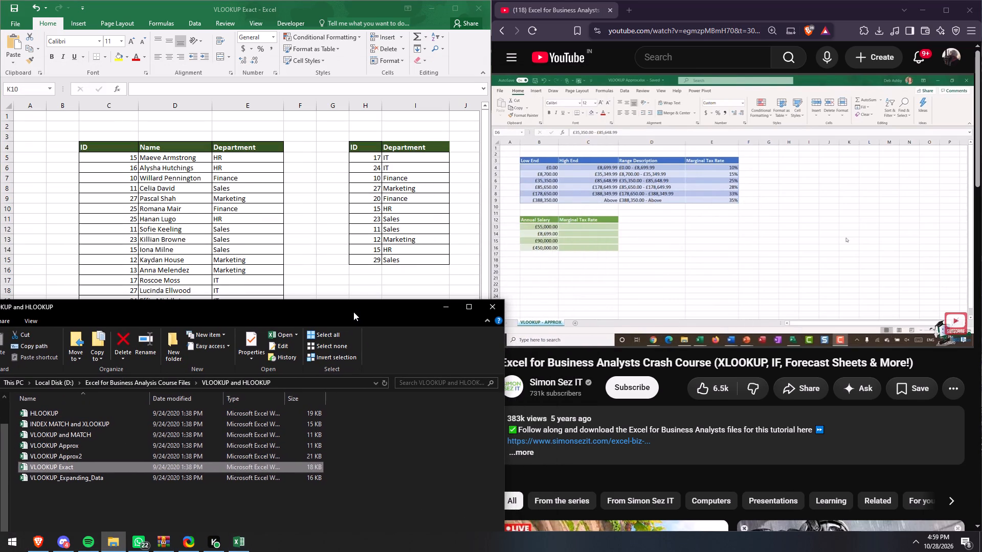
drag(353, 312, 445, 129)
double_click(169, 264)
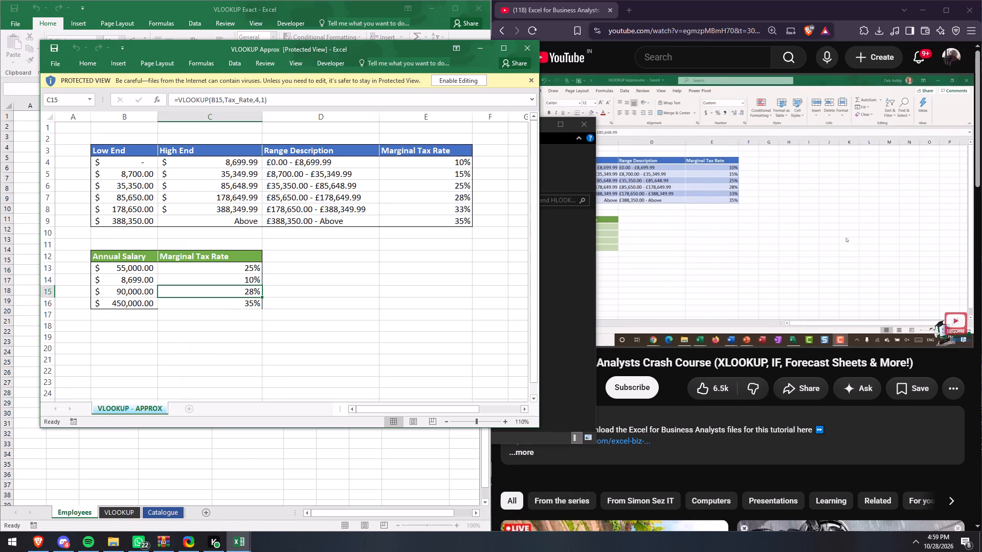
click(455, 83)
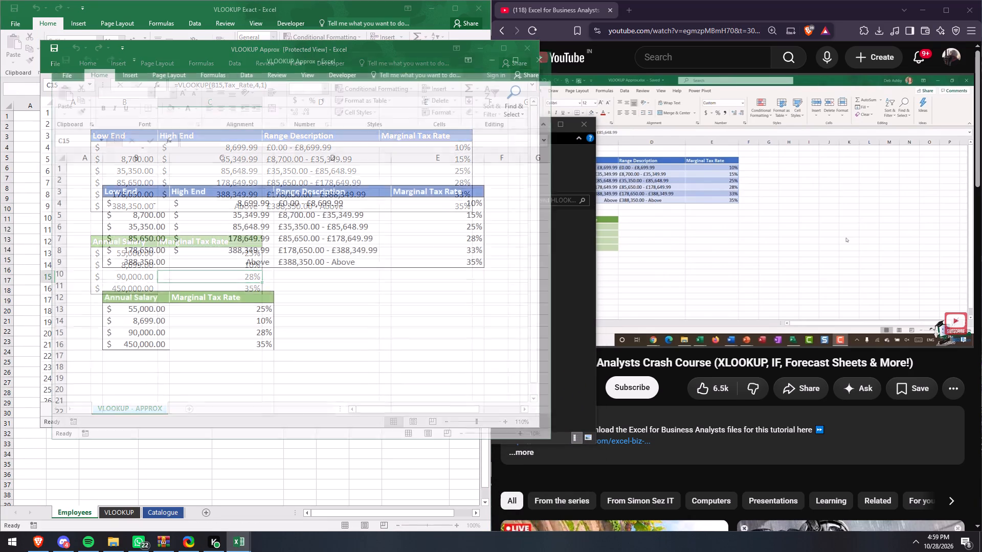
Clear the existing Marginal Tax Rate formulas from C13:C16 in the VLOOKUP Approx workbook.
drag(435, 56, 408, 55)
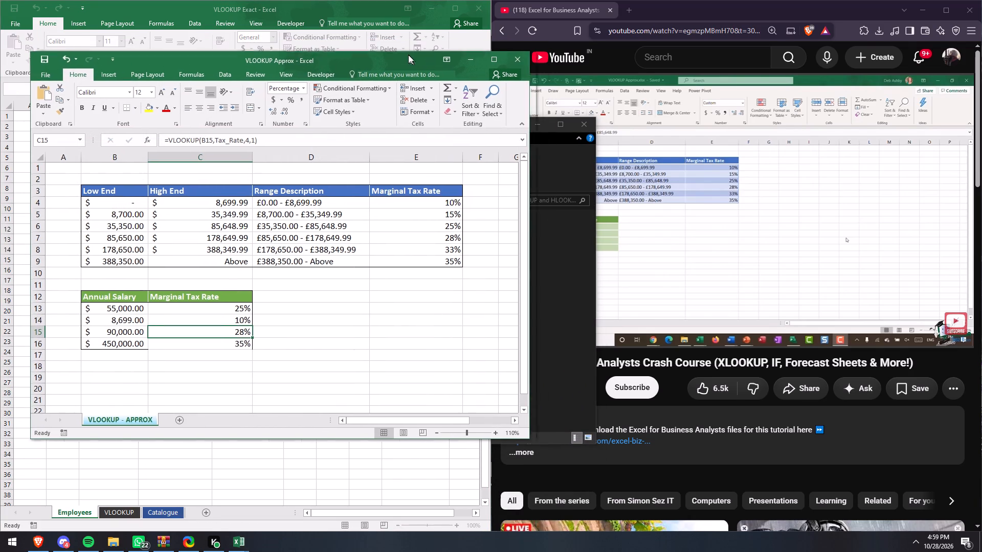
drag(408, 55, 377, 50)
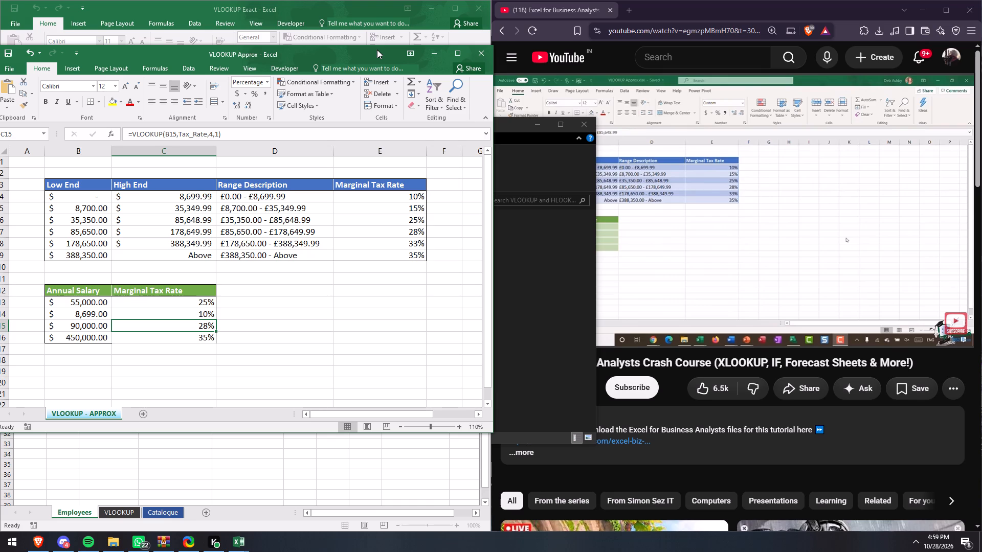
drag(377, 50, 407, 51)
click(222, 309)
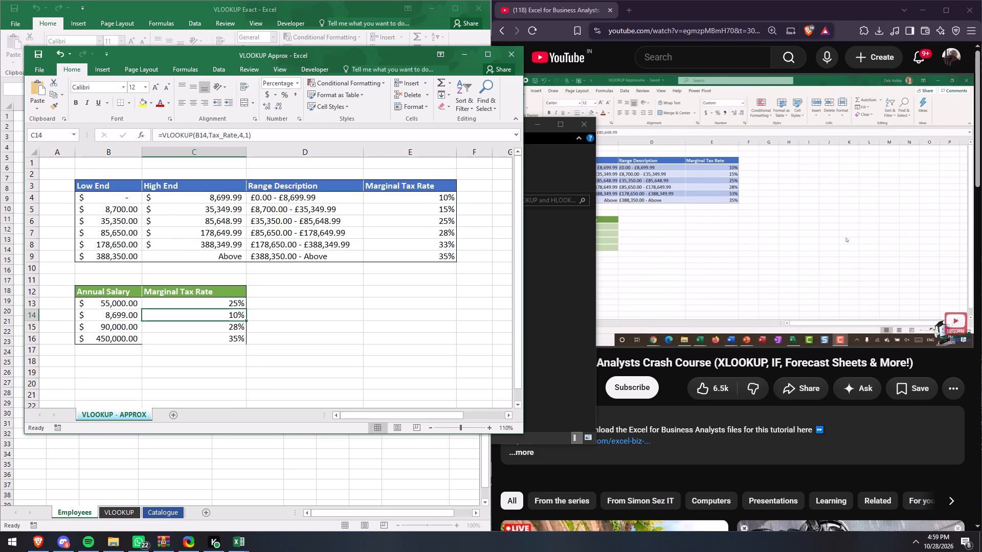
click(228, 305)
click(228, 298)
shift+click(224, 344)
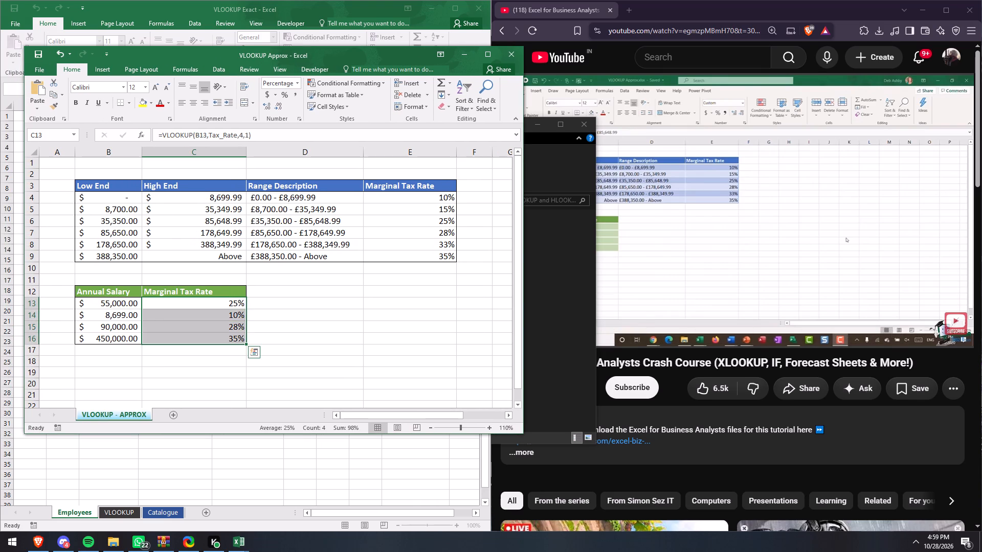
key(Delete)
click(398, 343)
Resume the lesson video in Brave and dock the VLOOKUP Approx workbook window side by side with it.
click(657, 223)
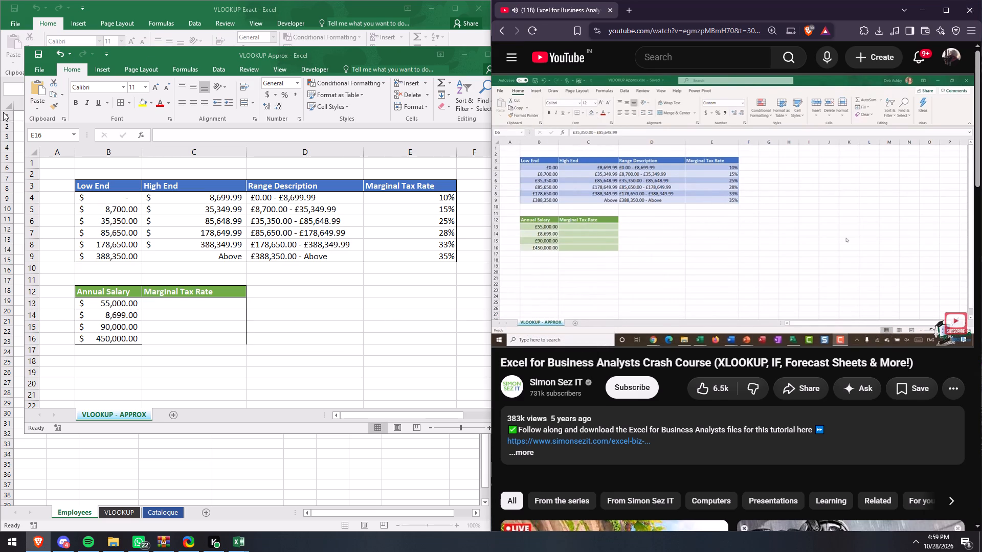
drag(161, 51, 0, 156)
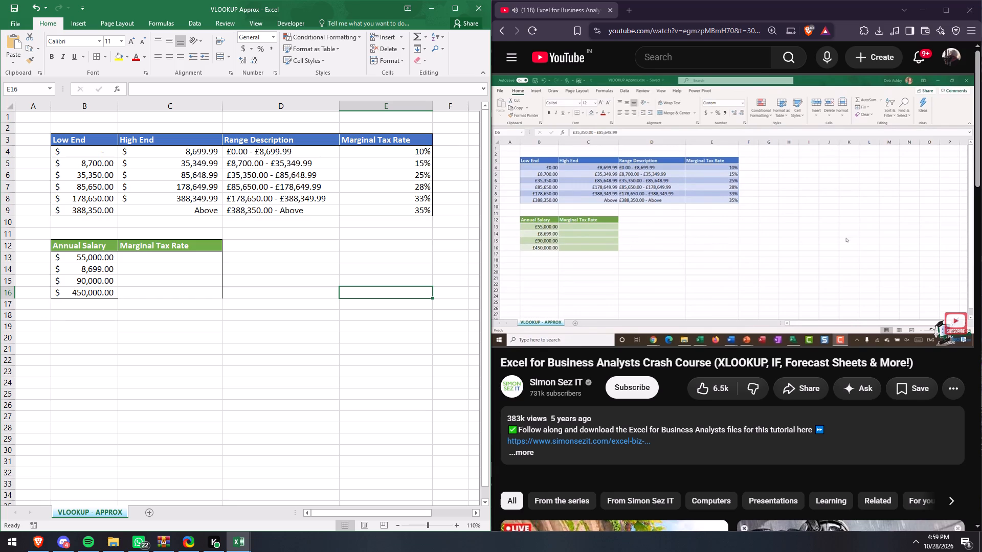
Enter =VLOOKUP(B13,Tax_Rate,4,TRUE) in C13 to look up the marginal tax rate for the first annual salary.
click(165, 255)
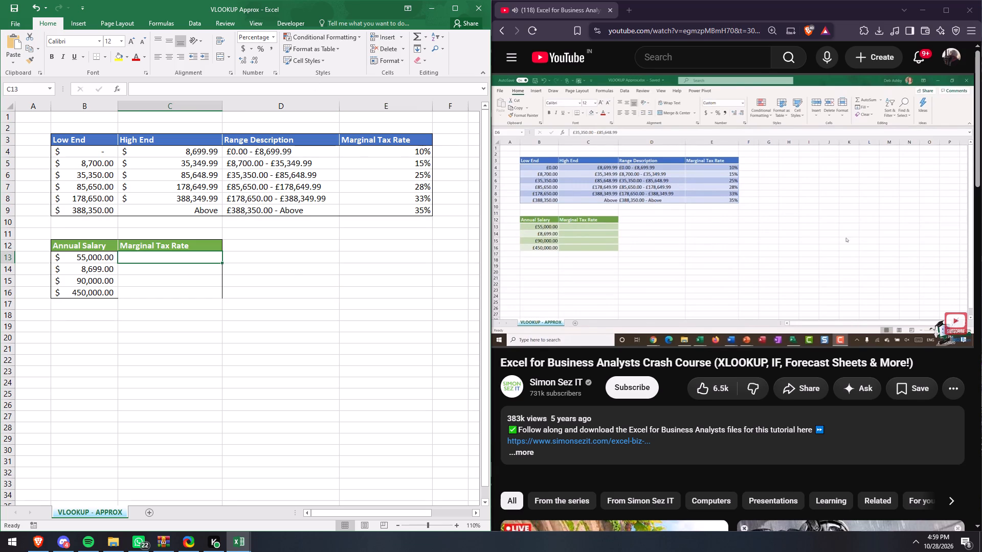
key(equal)
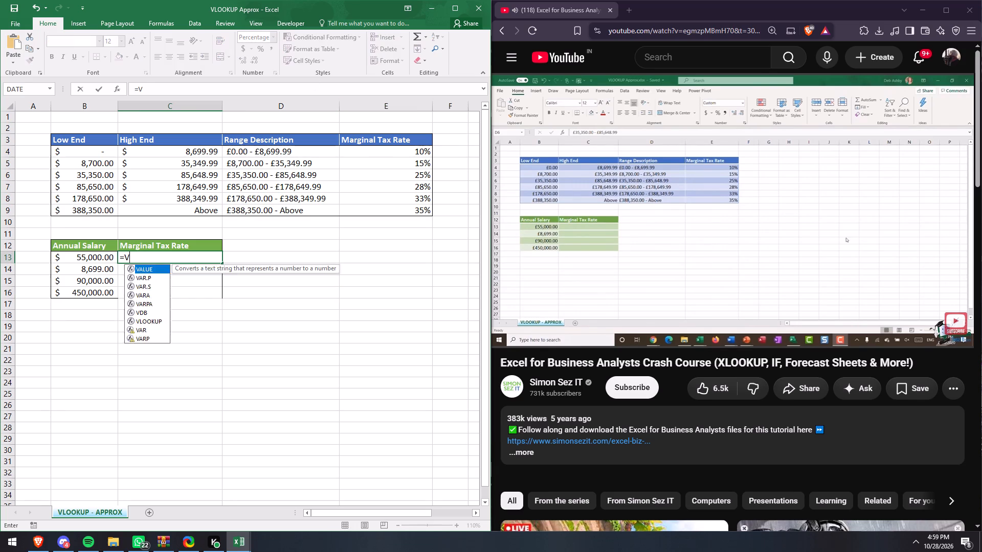
key(Tab)
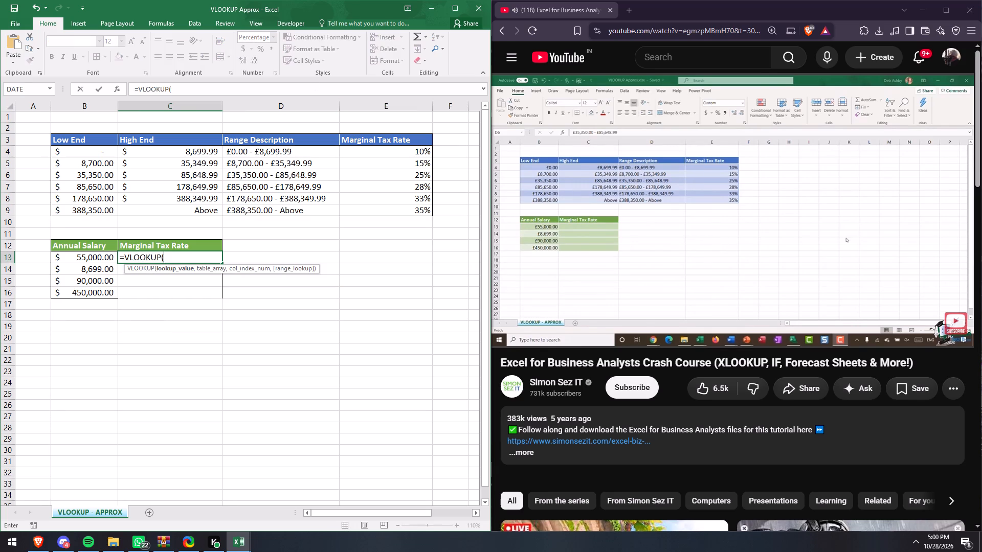
click(56, 140)
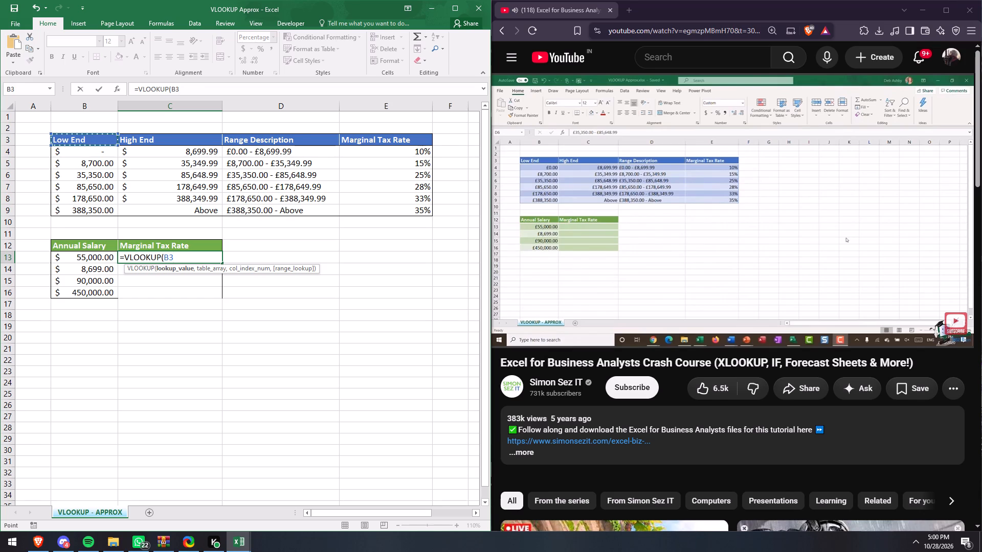
shift+click(422, 214)
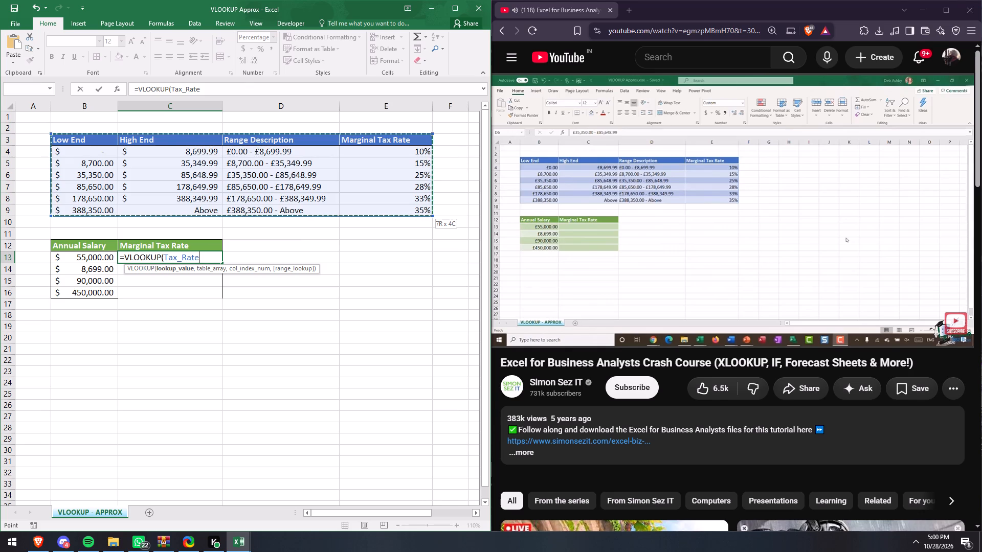
key(ctrl+z)
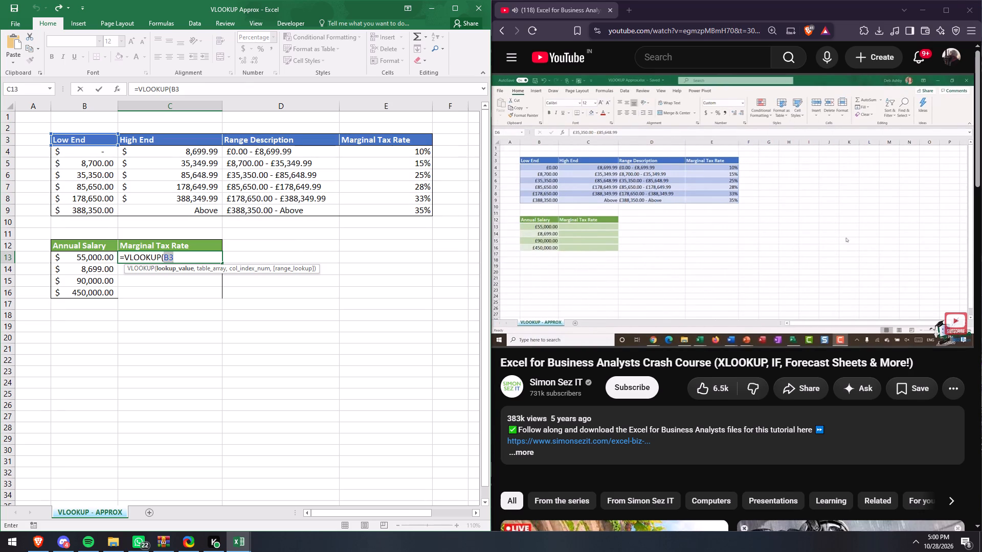
click(76, 257)
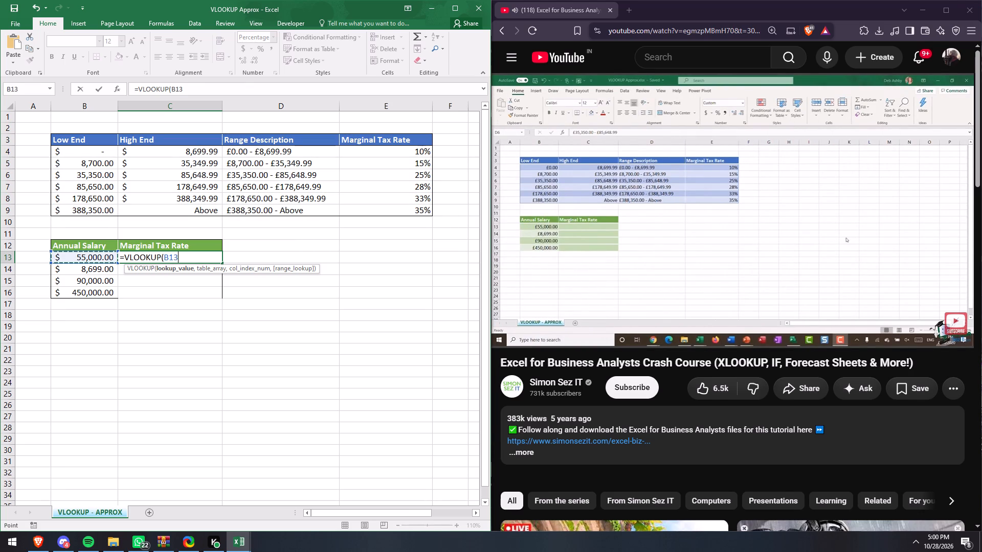
key(comma)
click(75, 140)
shift+click(409, 211)
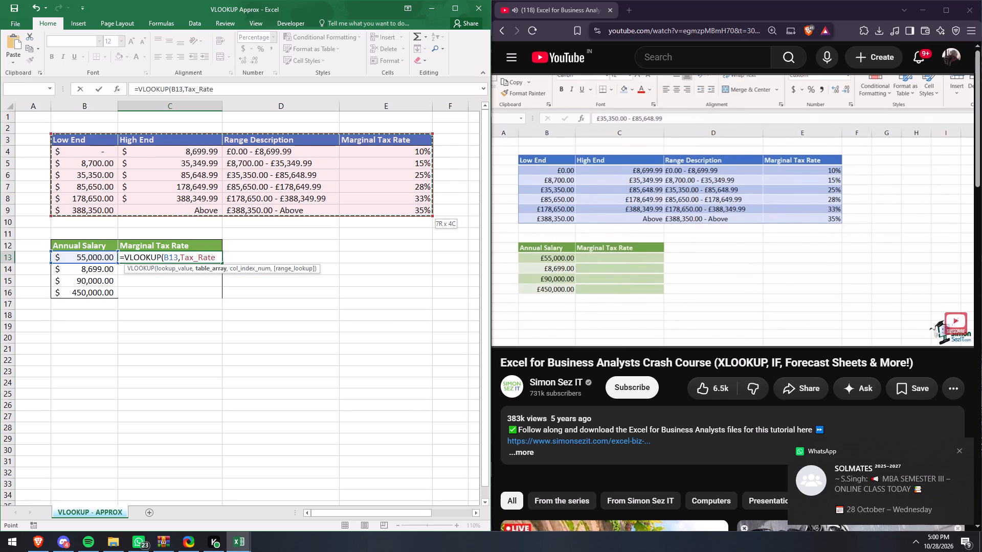
key(comma)
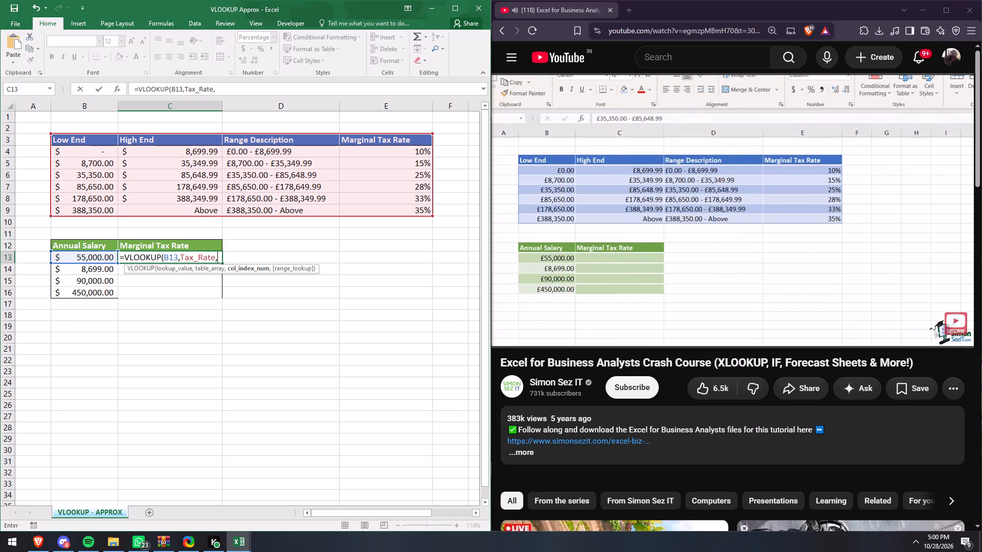
key(4)
key(comma)
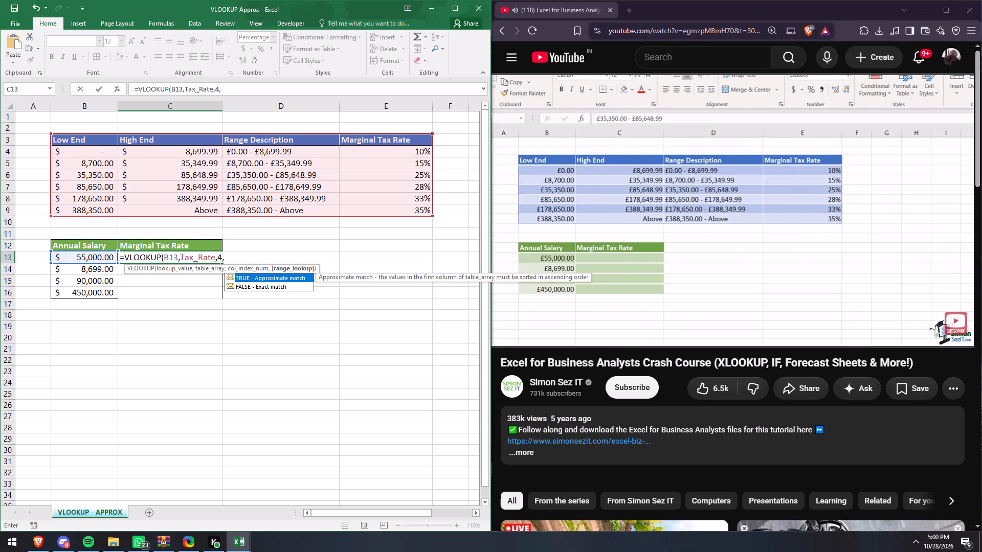
key(Tab)
key(Tab)
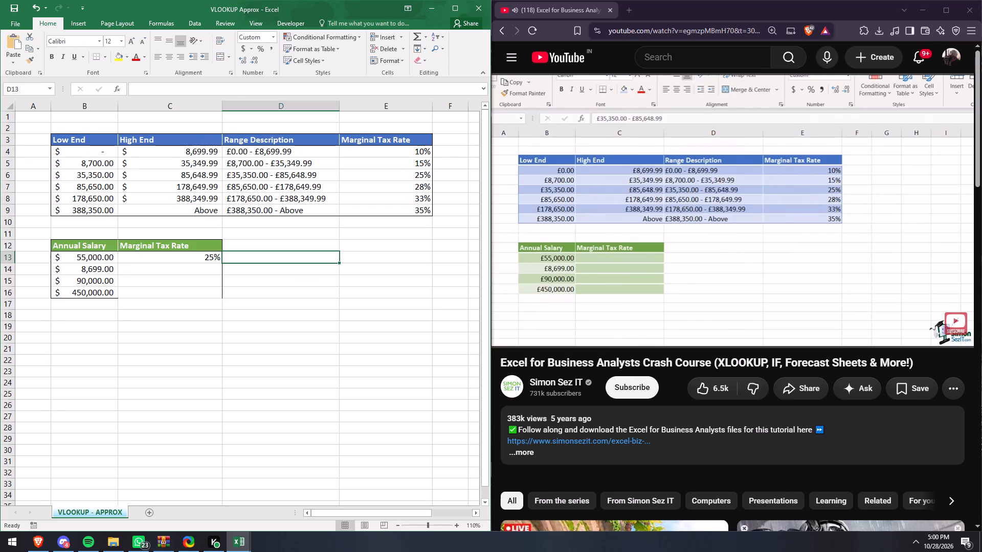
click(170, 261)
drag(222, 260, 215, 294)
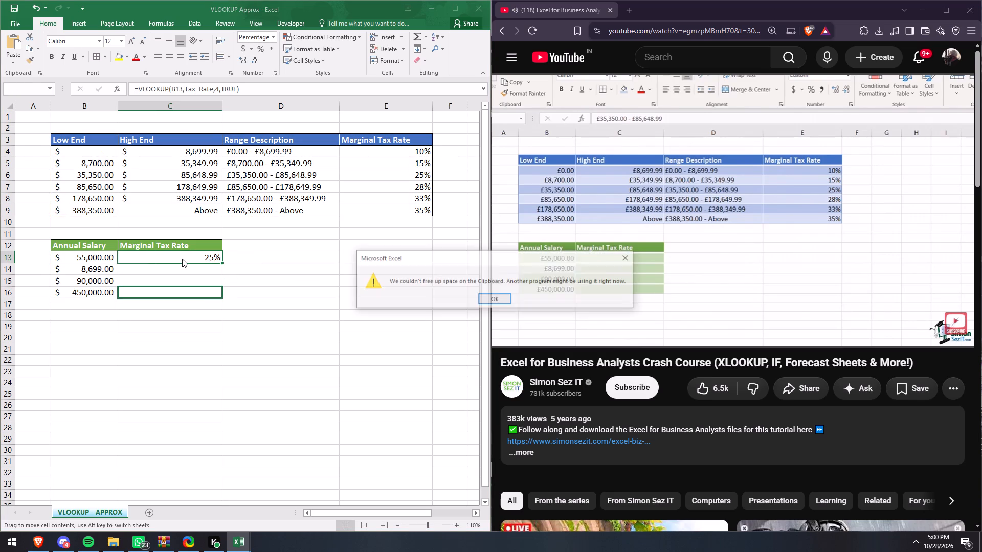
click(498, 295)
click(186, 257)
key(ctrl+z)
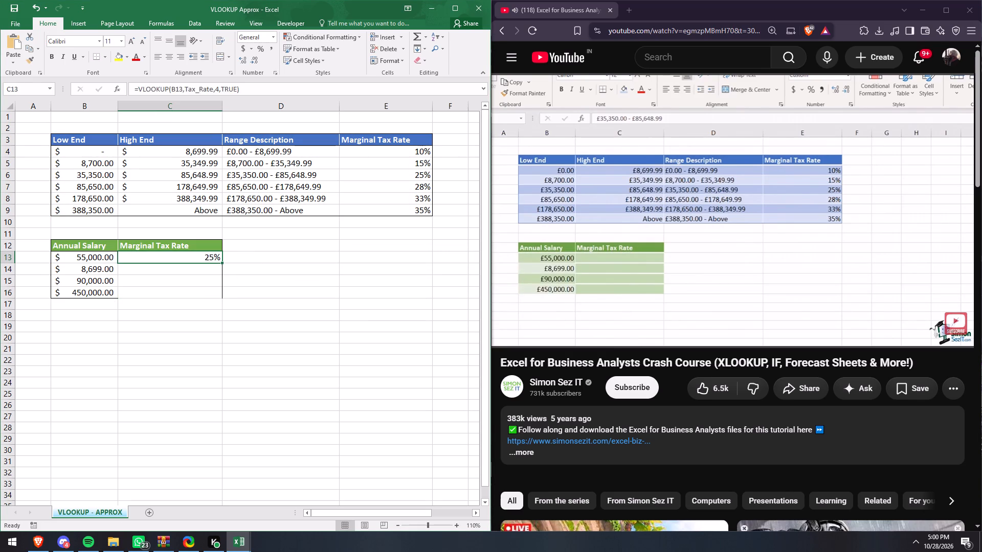
Fill the C13 VLOOKUP formula down through C16 for the remaining annual salaries.
drag(221, 262, 214, 300)
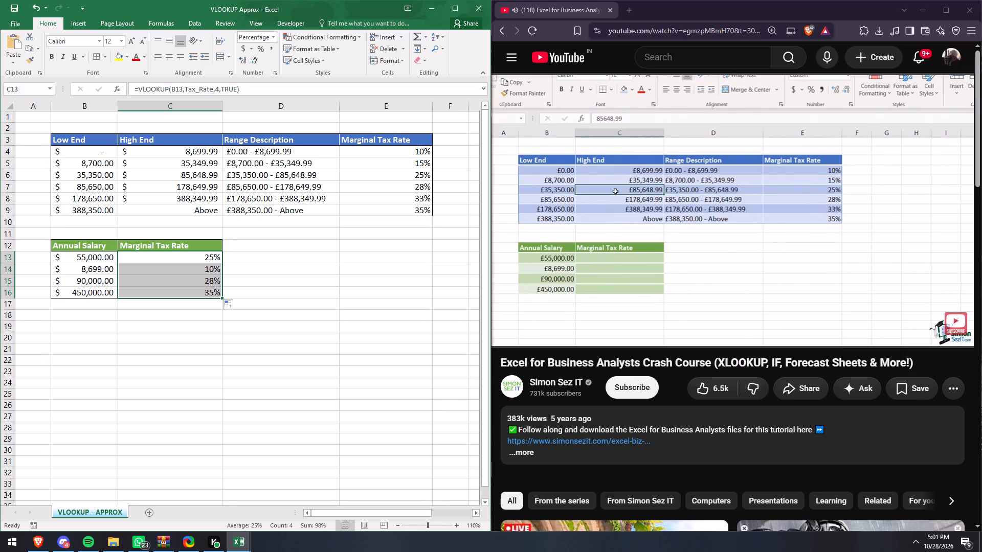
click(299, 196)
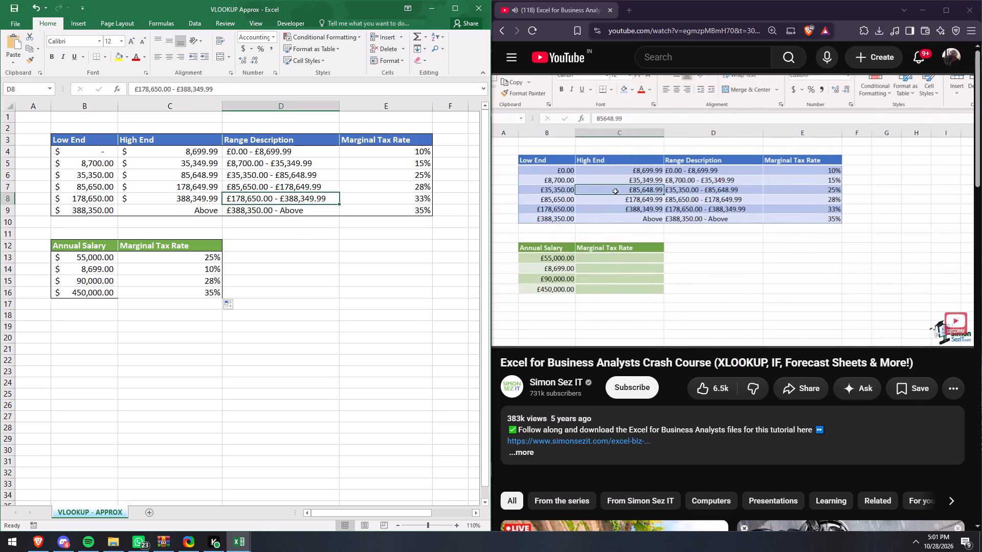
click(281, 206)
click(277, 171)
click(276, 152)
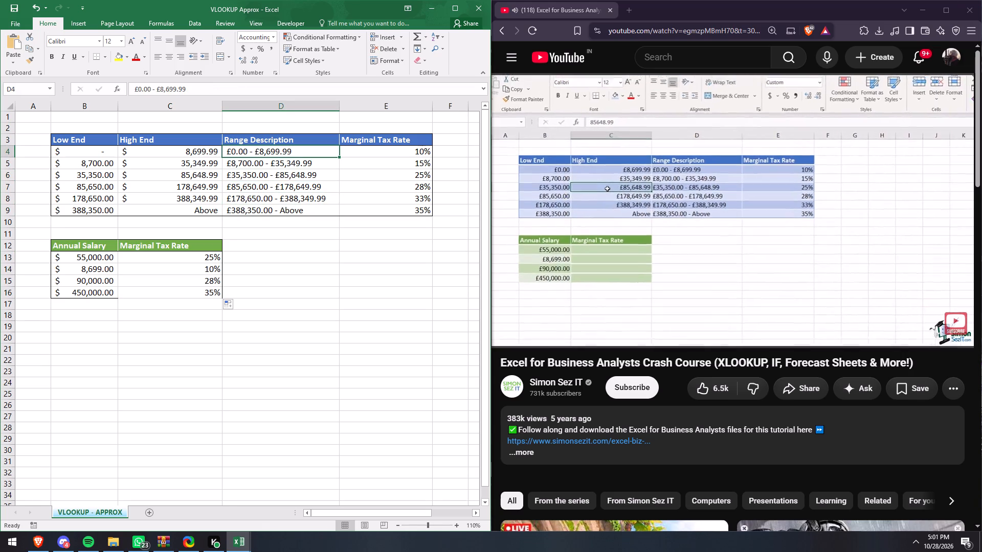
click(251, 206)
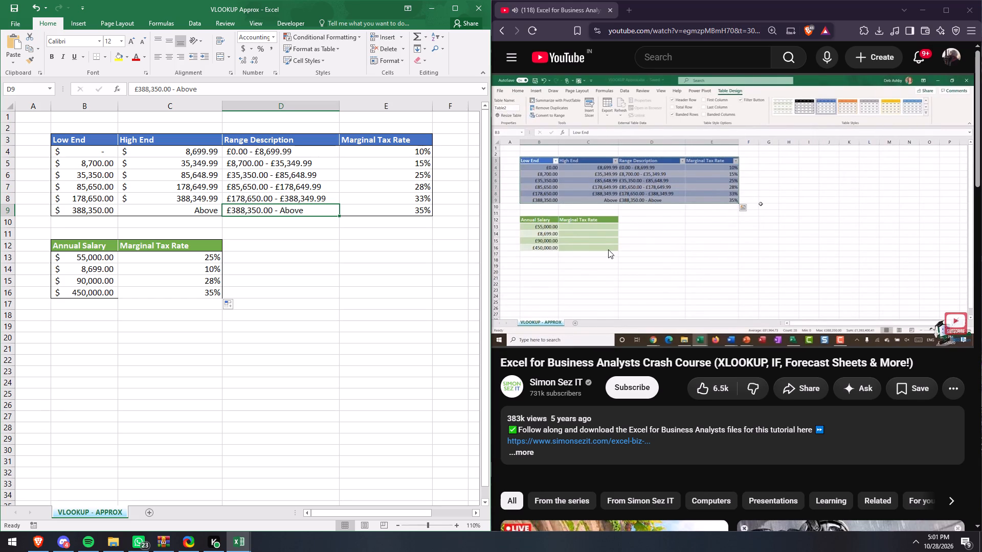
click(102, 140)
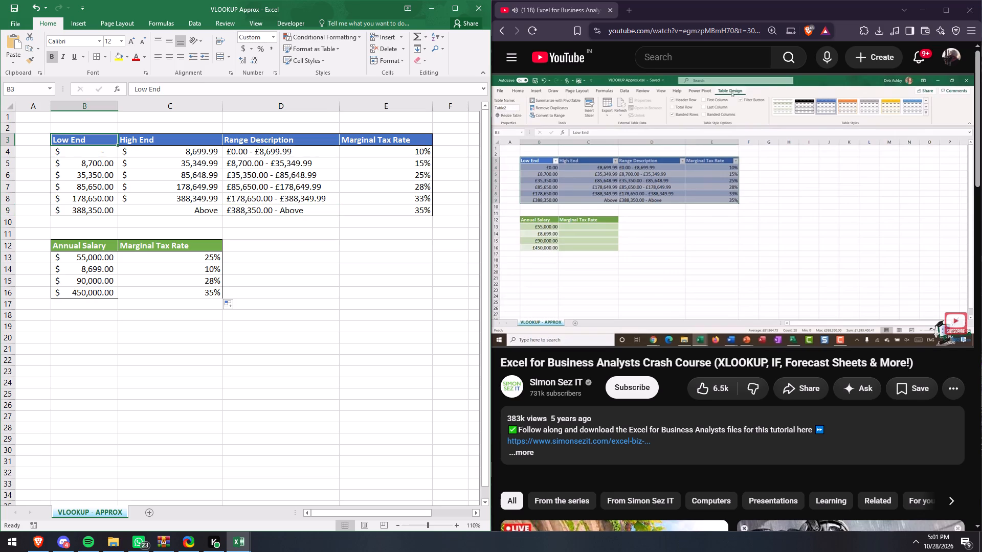
Skip the lesson video in Brave forward past 14:16 to the column index argument of the approximate-match VLOOKUP.
click(611, 232)
click(611, 232)
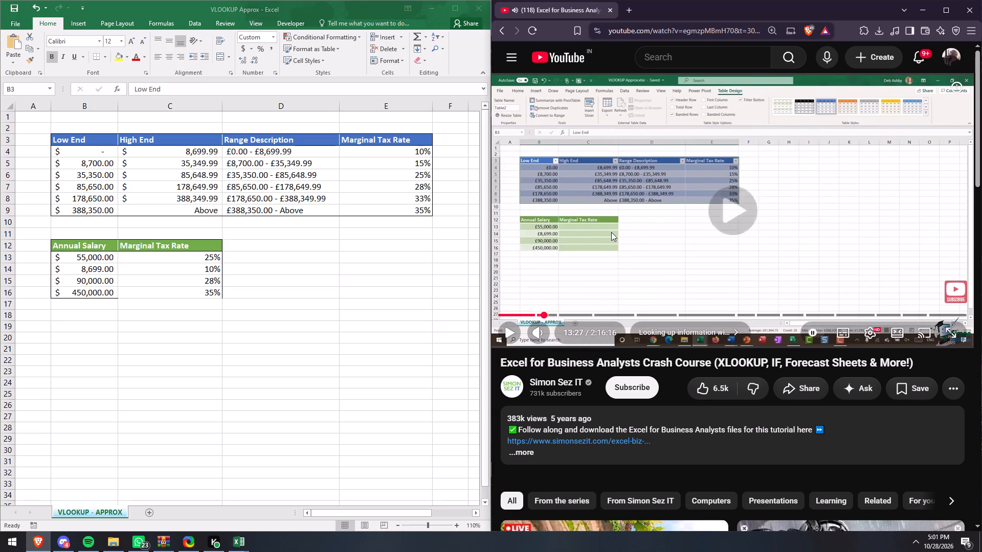
key(Right)
key(Right)
key(Right)
key(Right)
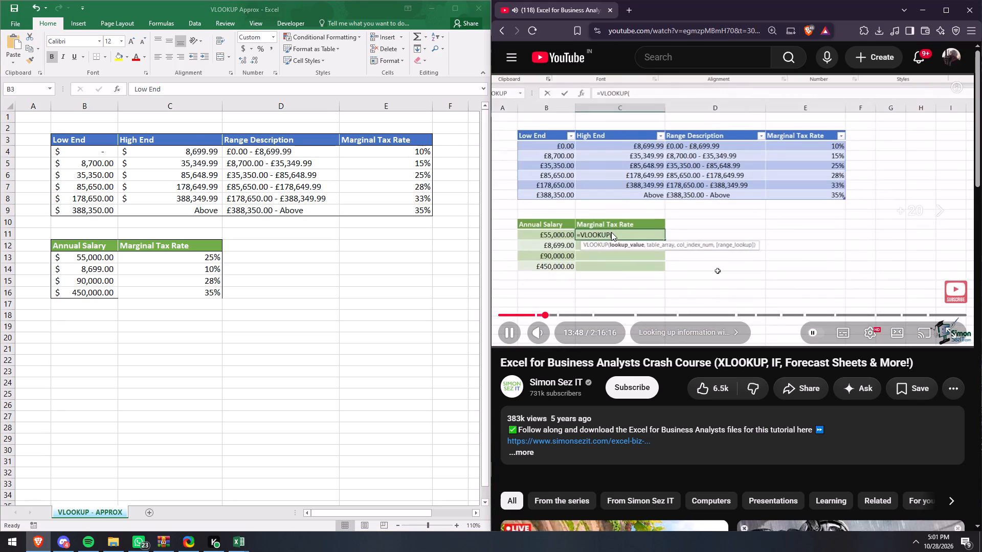
key(Right)
key(Right)
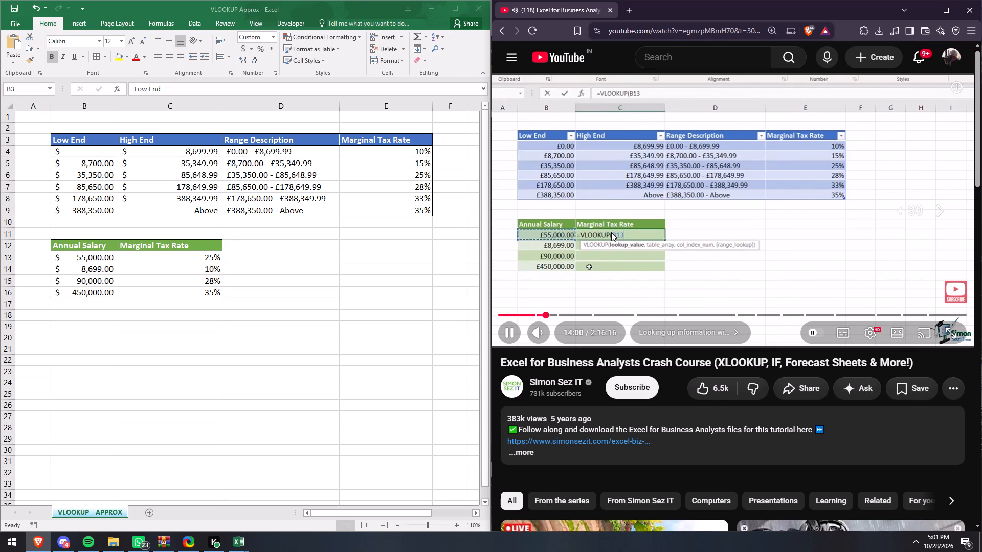
key(Right)
key(Right)
key(Right)
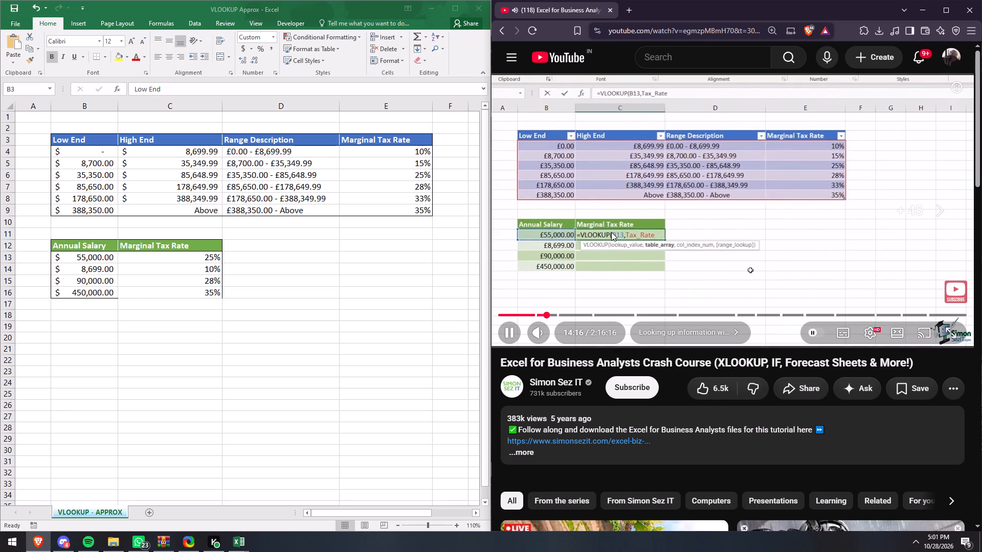
key(Right)
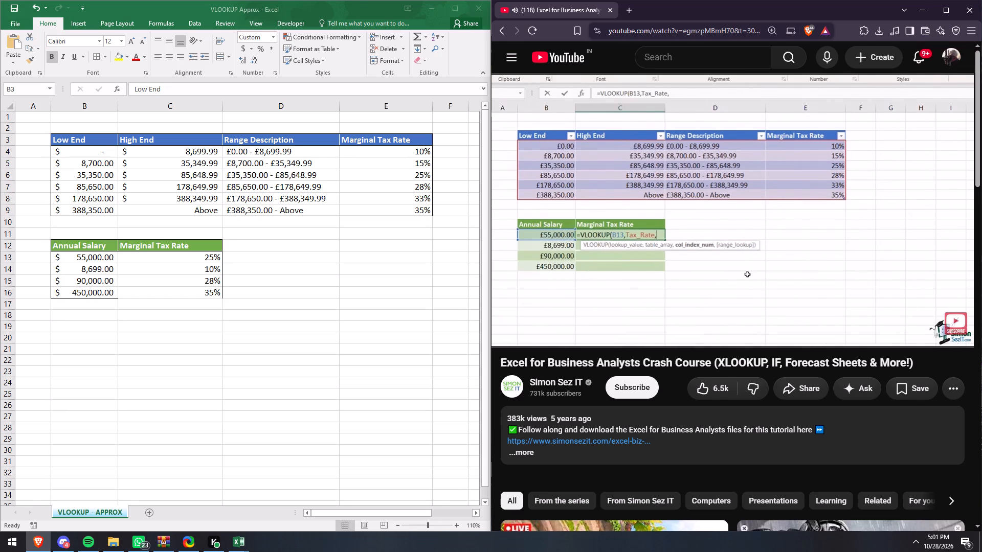
key(Right)
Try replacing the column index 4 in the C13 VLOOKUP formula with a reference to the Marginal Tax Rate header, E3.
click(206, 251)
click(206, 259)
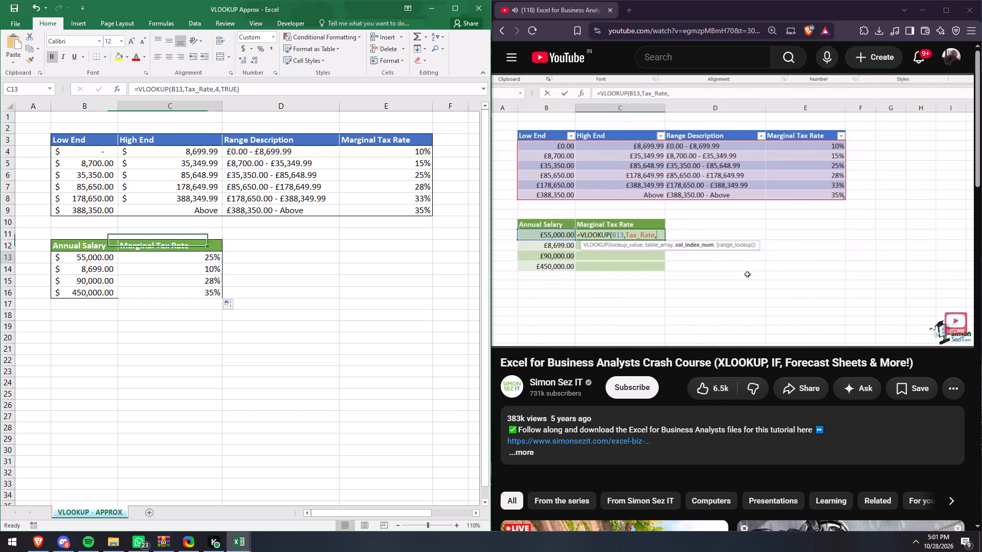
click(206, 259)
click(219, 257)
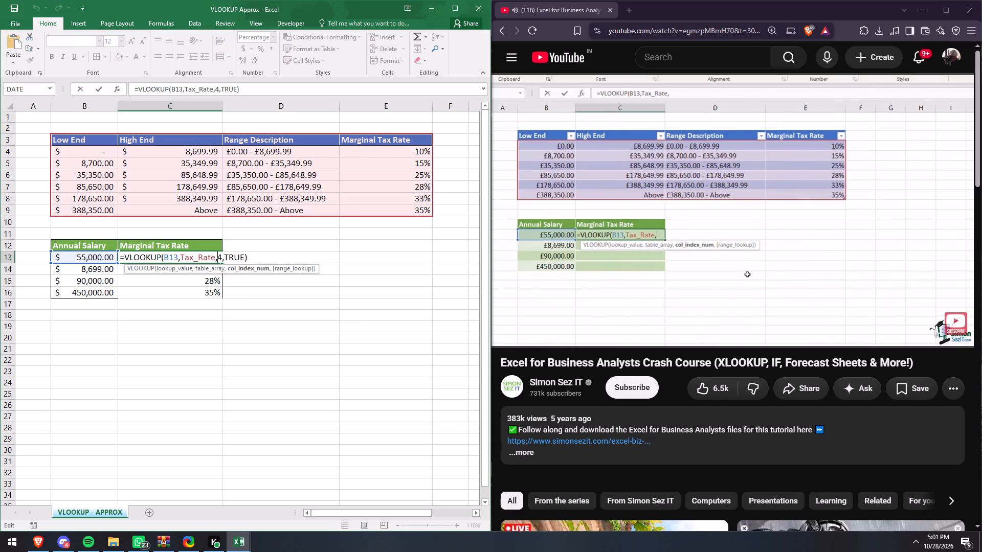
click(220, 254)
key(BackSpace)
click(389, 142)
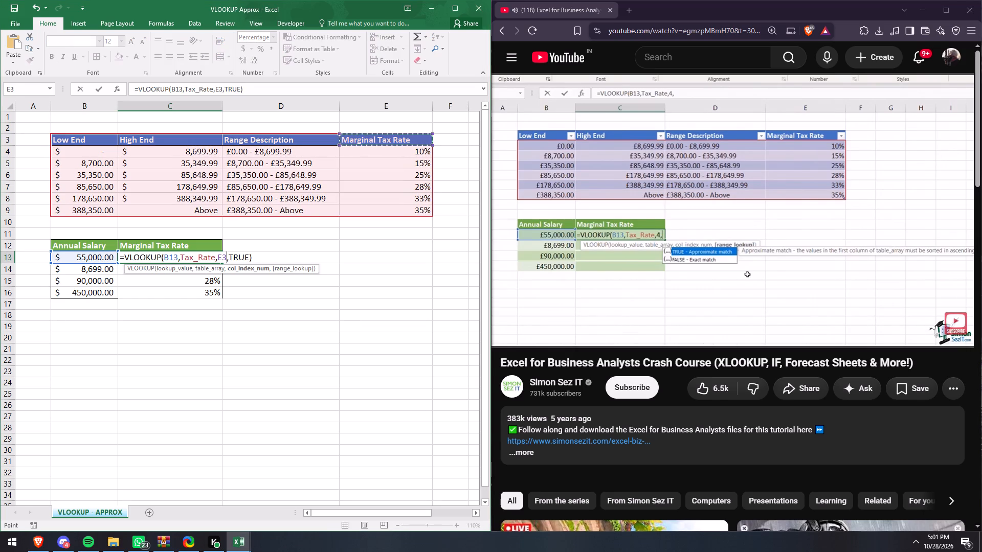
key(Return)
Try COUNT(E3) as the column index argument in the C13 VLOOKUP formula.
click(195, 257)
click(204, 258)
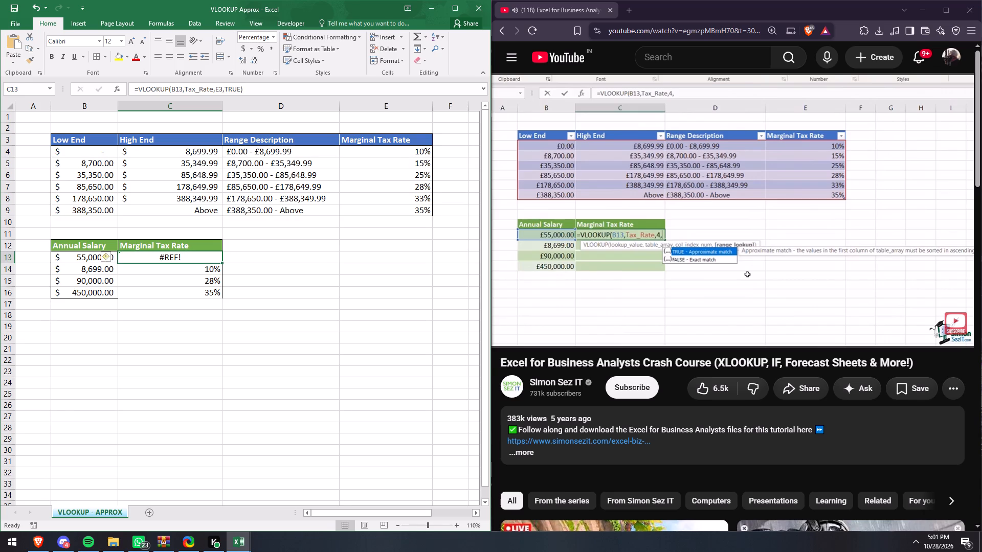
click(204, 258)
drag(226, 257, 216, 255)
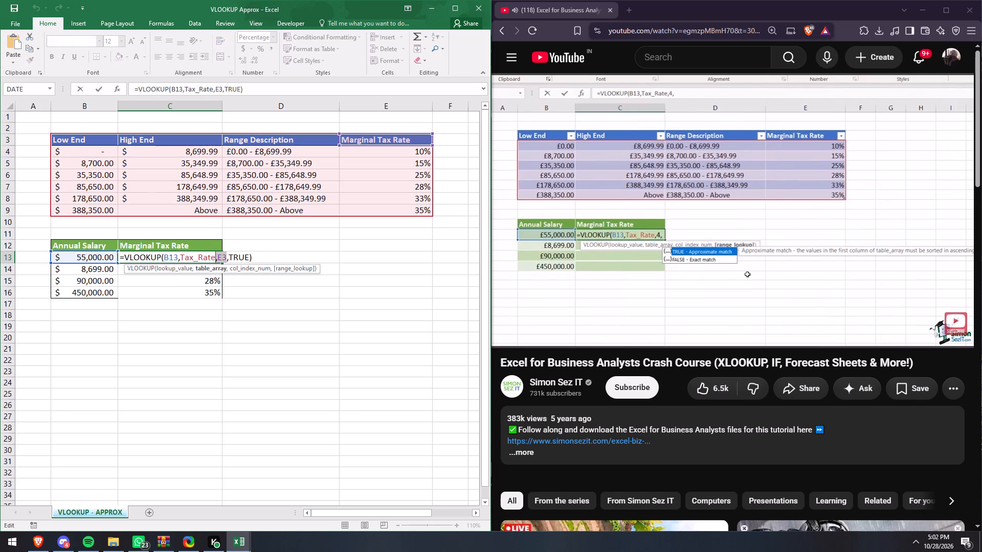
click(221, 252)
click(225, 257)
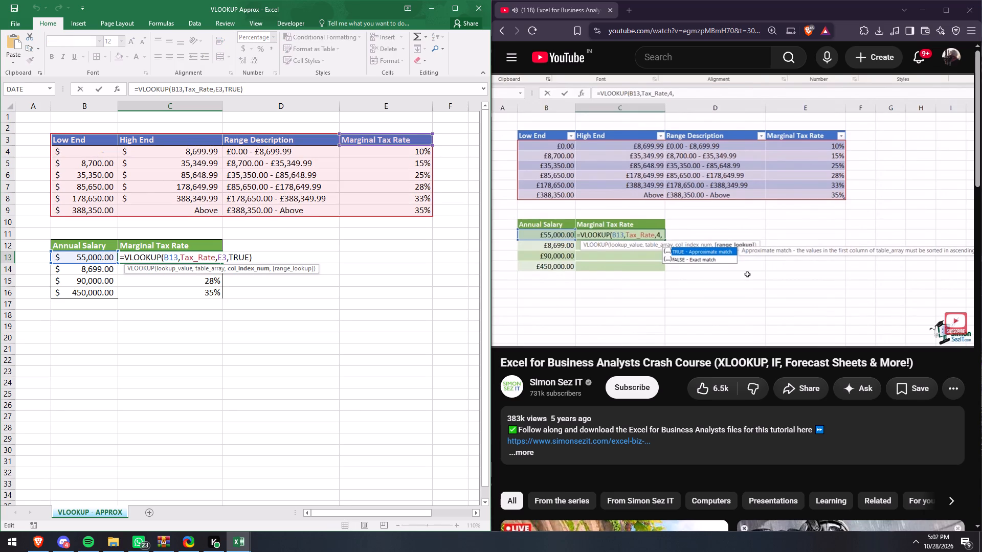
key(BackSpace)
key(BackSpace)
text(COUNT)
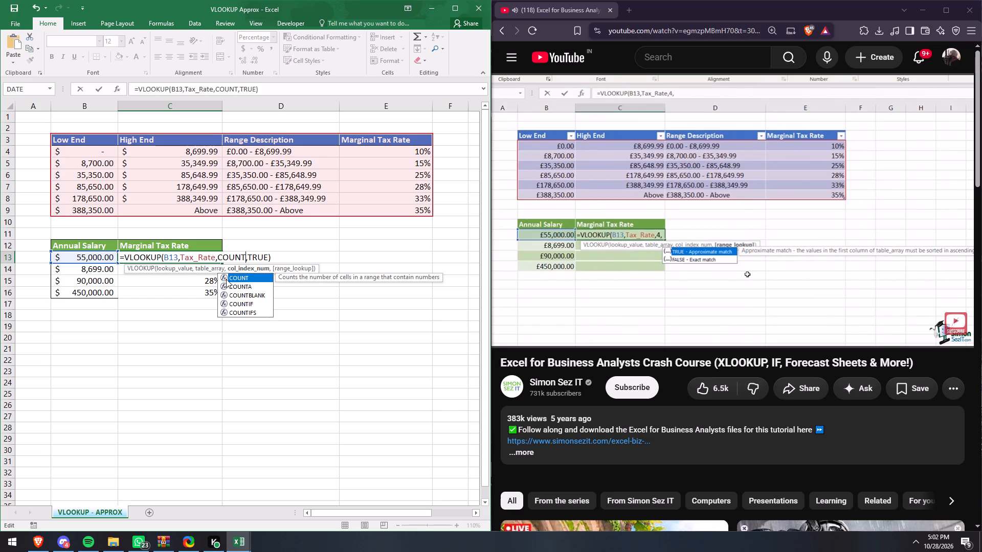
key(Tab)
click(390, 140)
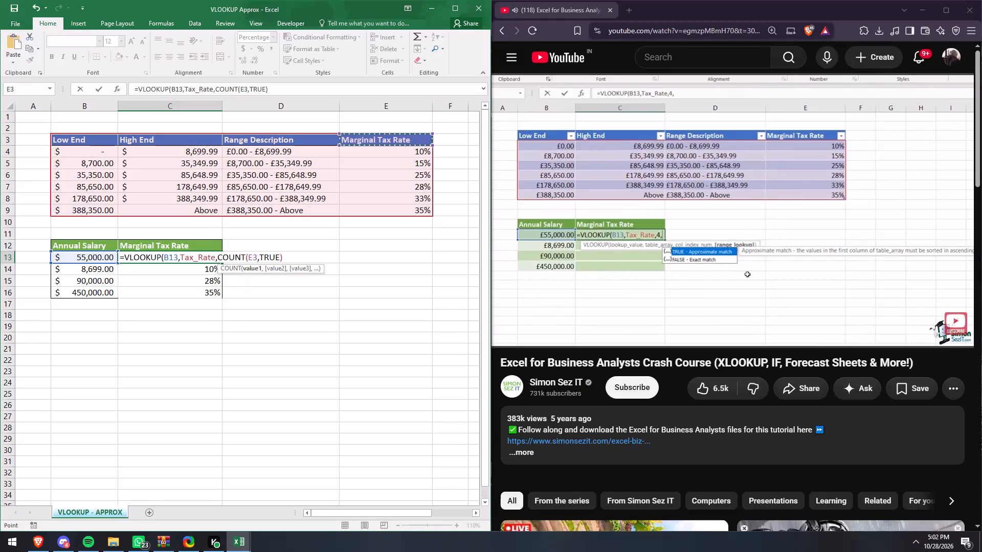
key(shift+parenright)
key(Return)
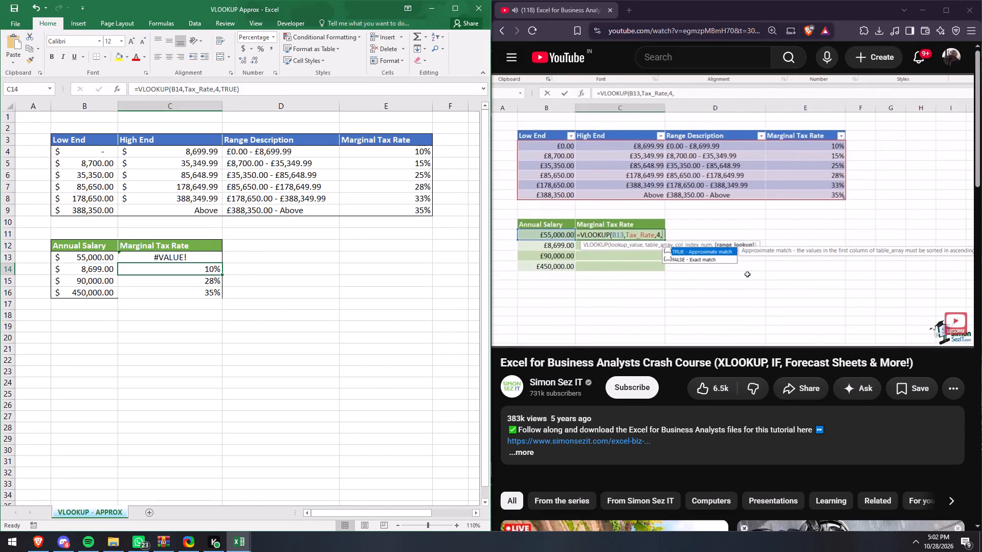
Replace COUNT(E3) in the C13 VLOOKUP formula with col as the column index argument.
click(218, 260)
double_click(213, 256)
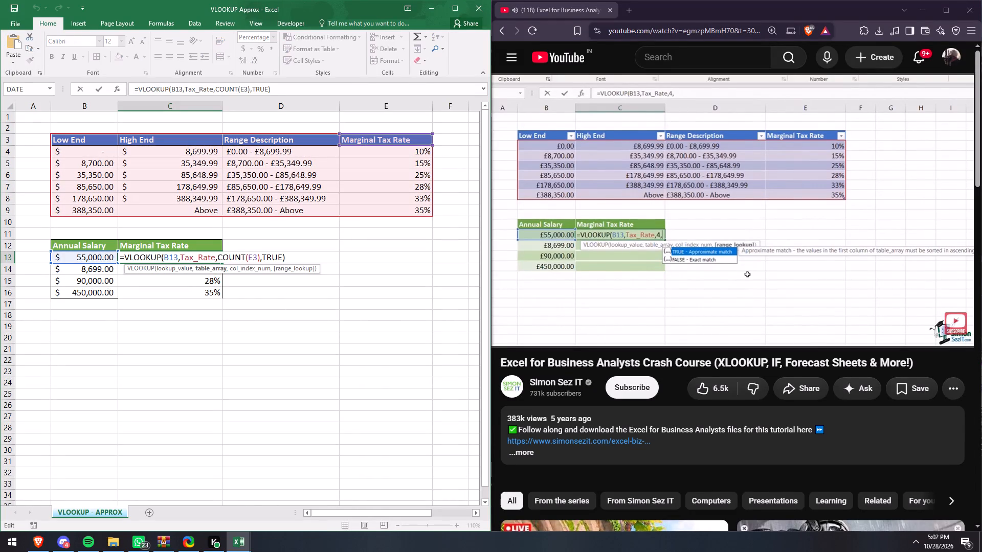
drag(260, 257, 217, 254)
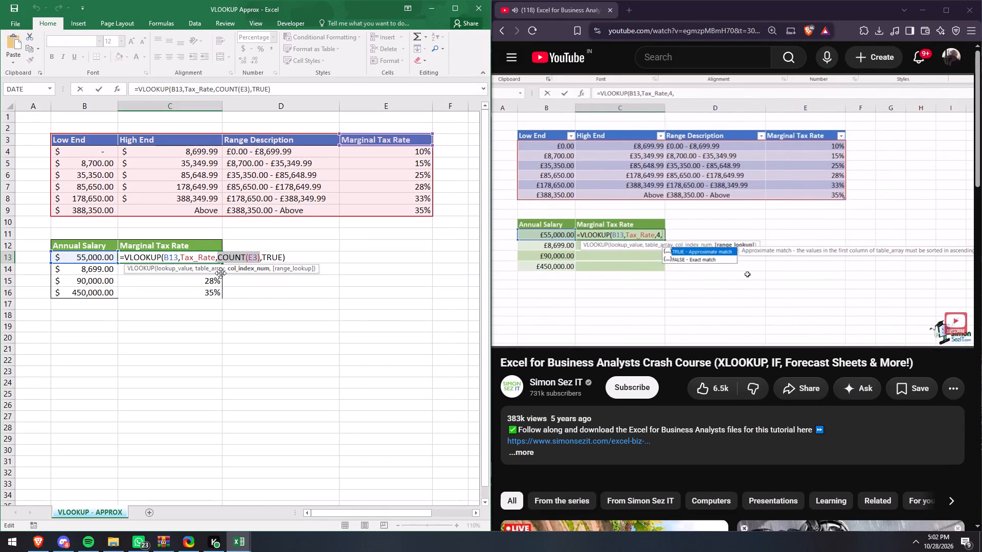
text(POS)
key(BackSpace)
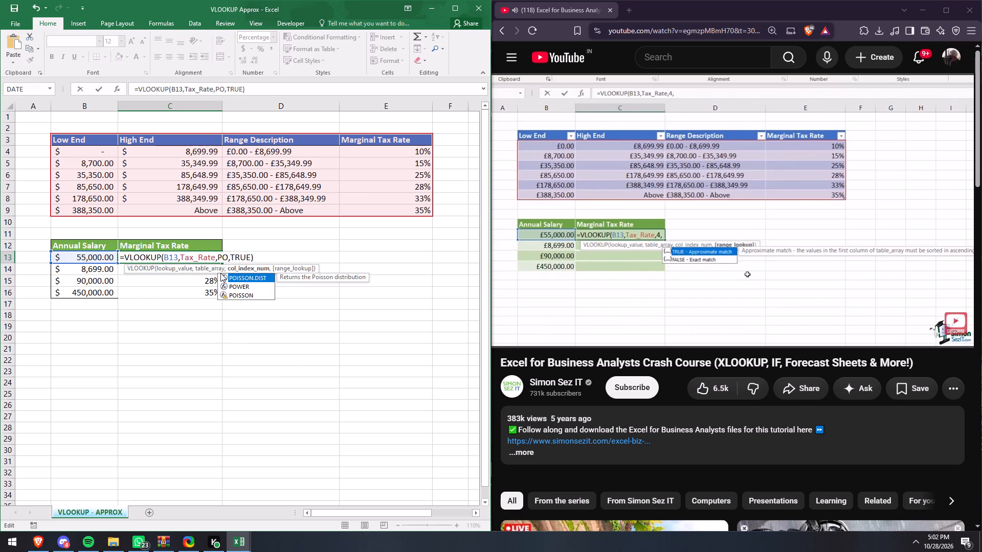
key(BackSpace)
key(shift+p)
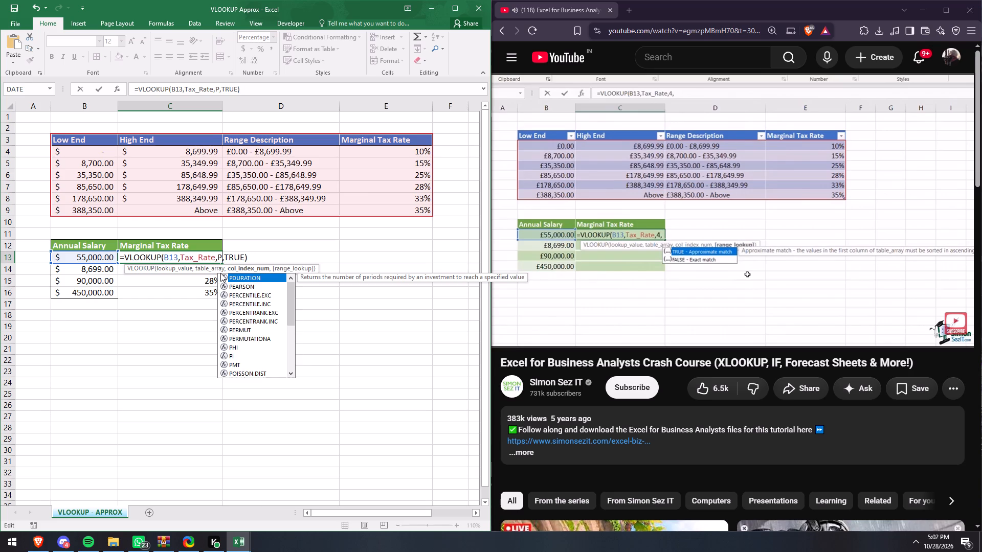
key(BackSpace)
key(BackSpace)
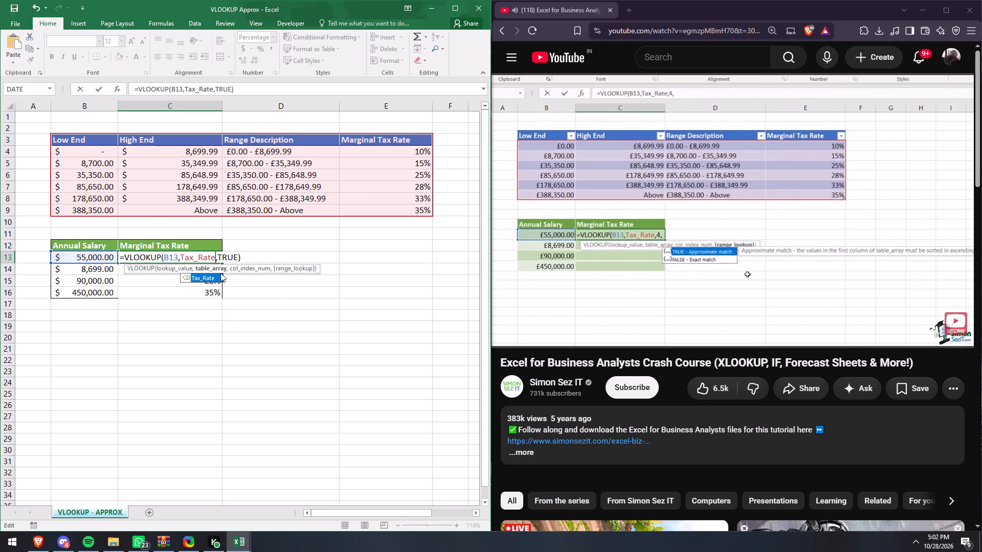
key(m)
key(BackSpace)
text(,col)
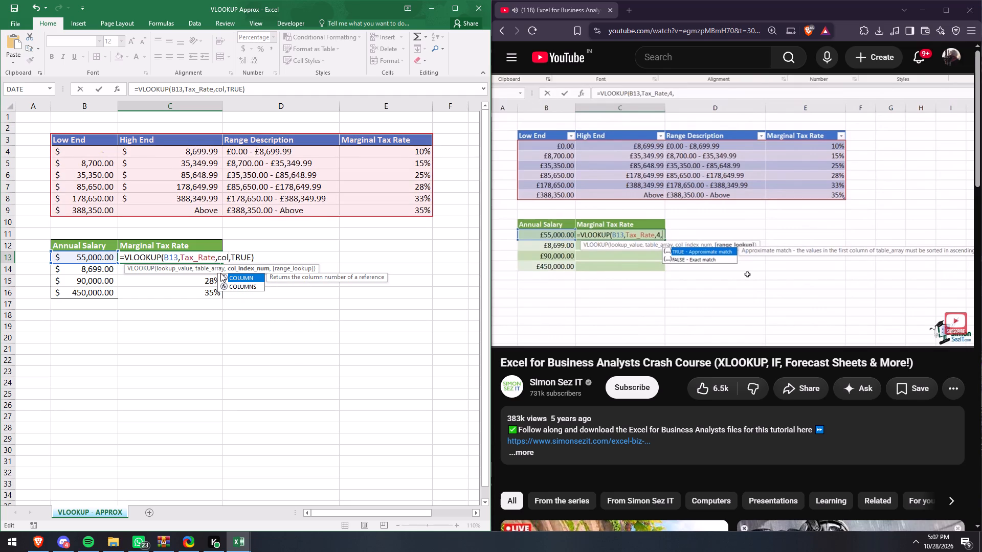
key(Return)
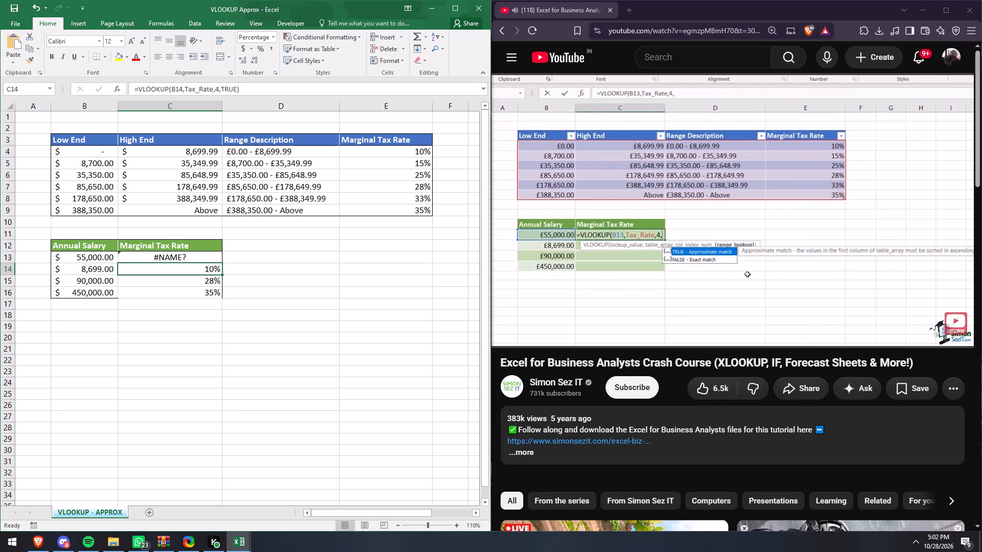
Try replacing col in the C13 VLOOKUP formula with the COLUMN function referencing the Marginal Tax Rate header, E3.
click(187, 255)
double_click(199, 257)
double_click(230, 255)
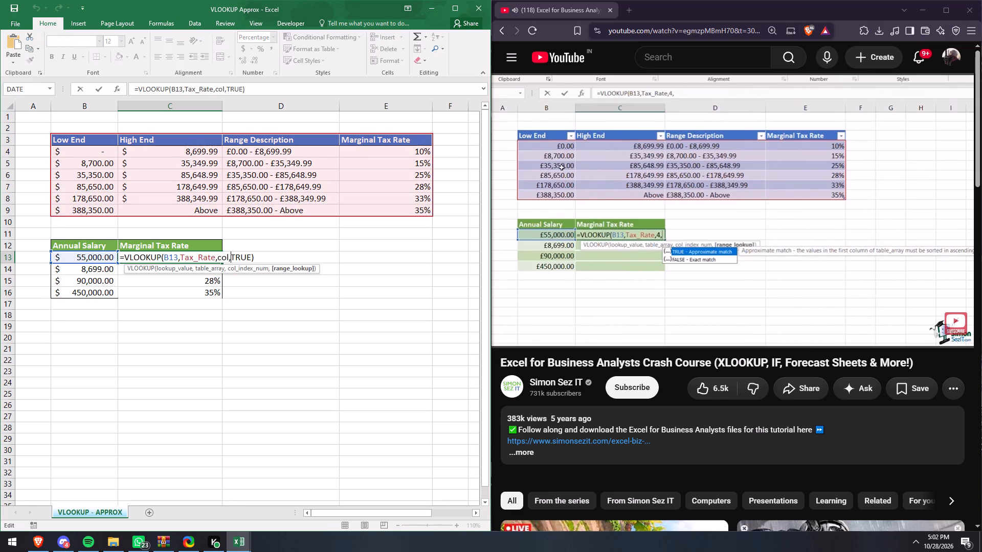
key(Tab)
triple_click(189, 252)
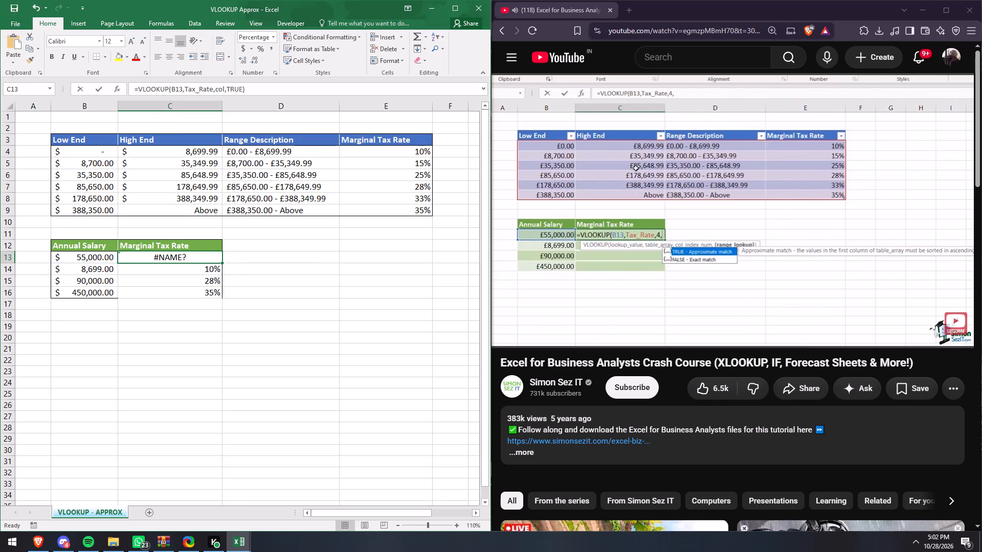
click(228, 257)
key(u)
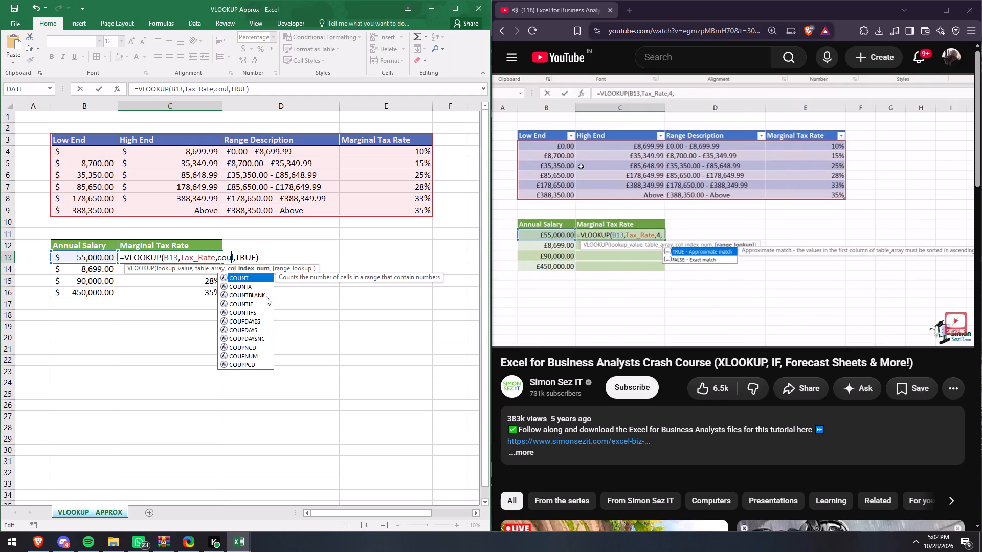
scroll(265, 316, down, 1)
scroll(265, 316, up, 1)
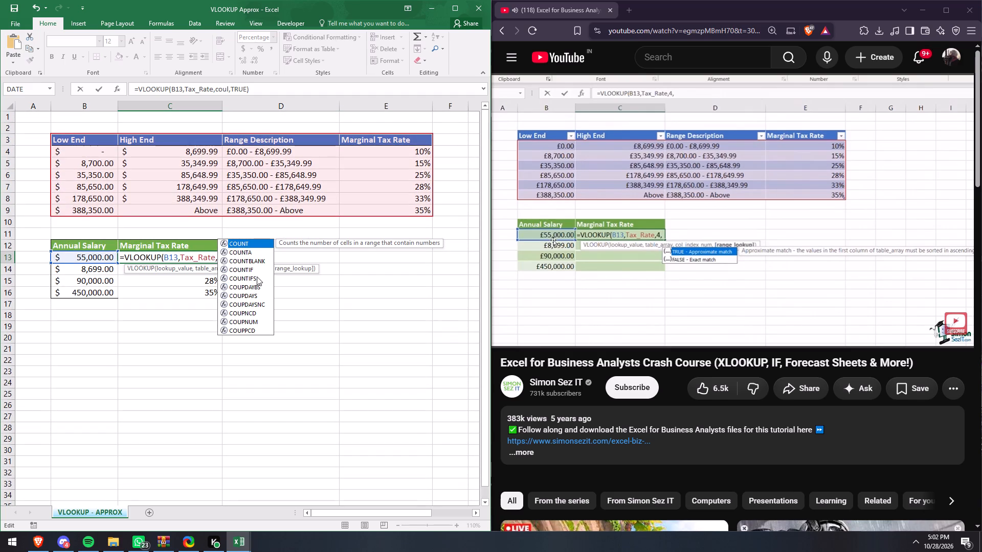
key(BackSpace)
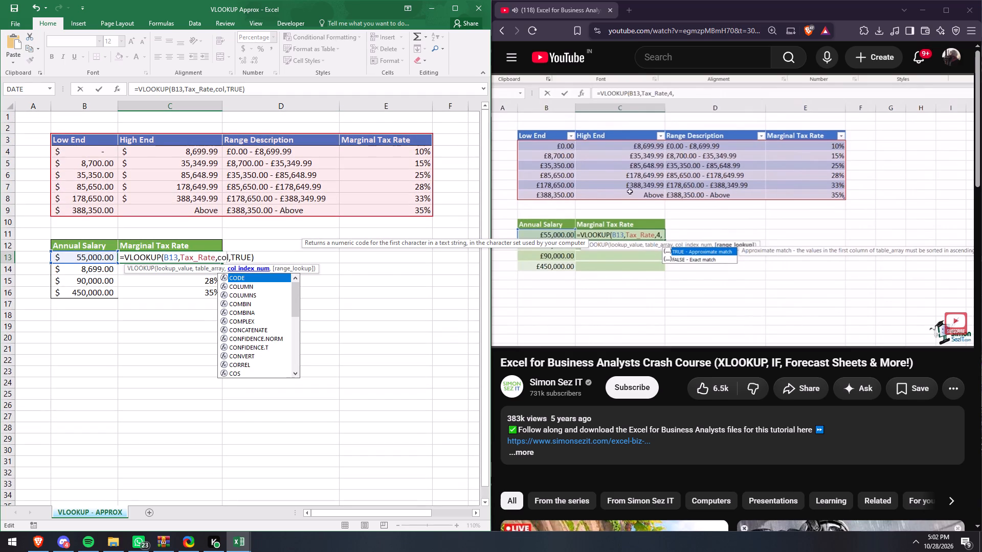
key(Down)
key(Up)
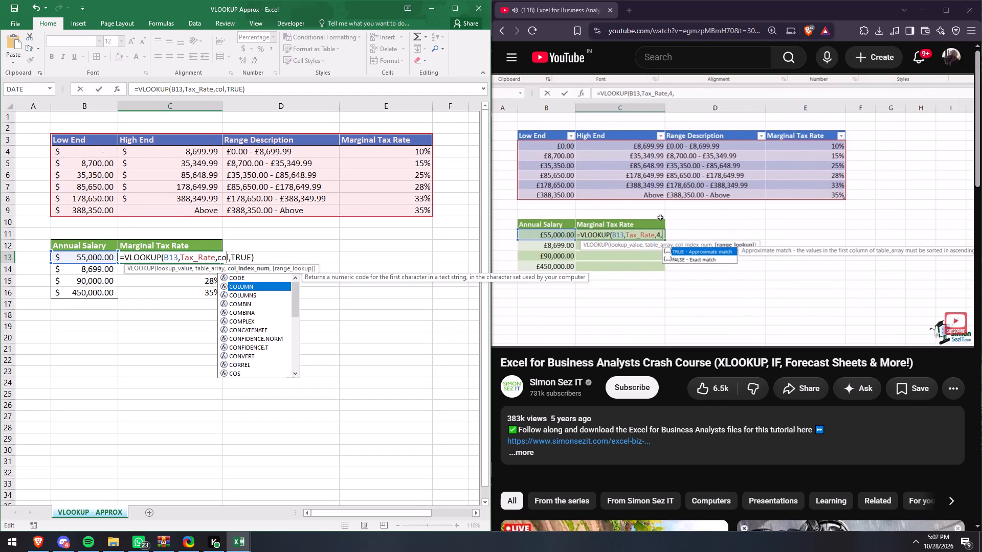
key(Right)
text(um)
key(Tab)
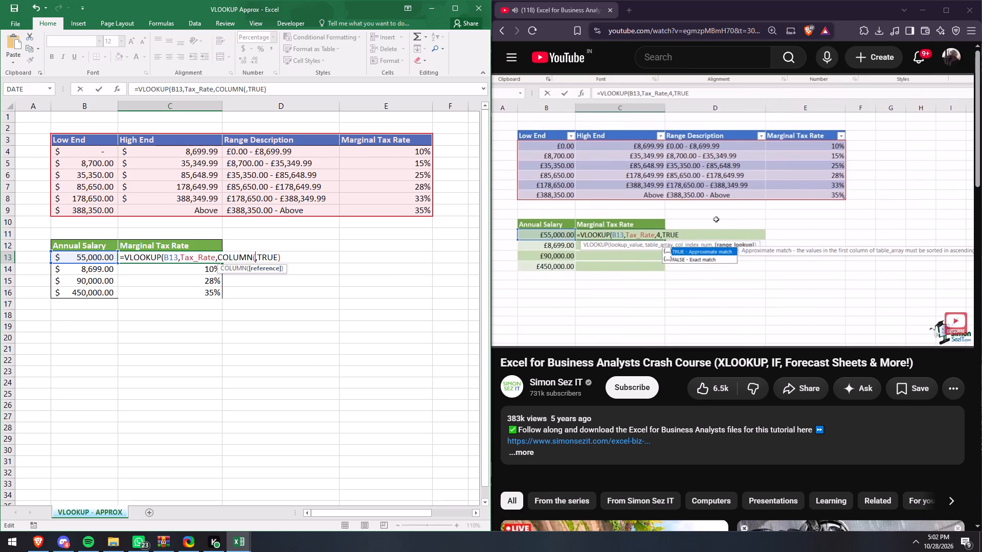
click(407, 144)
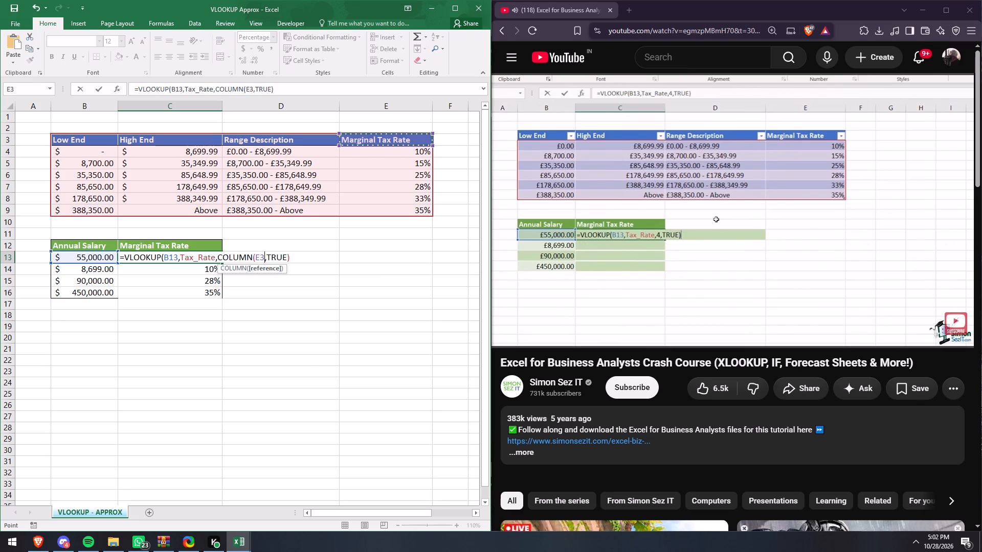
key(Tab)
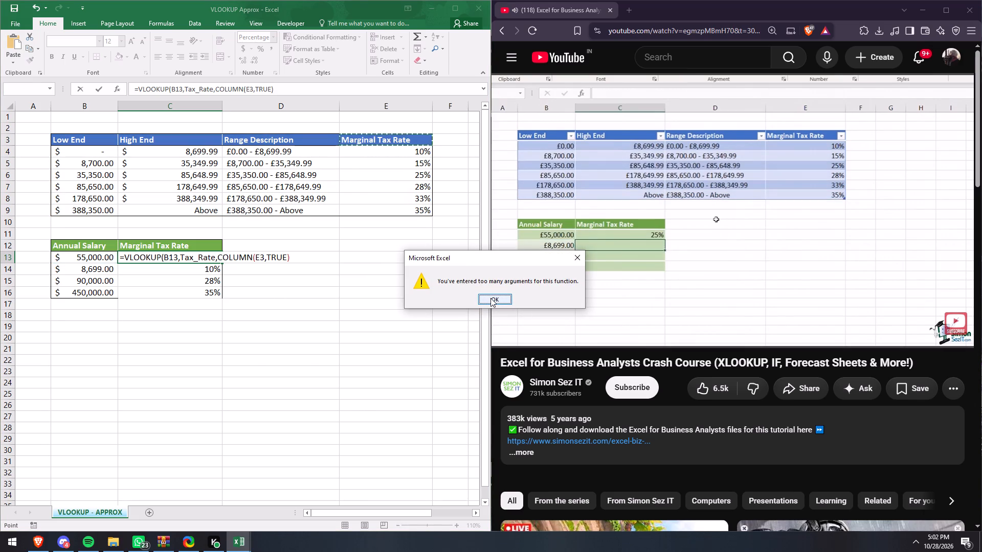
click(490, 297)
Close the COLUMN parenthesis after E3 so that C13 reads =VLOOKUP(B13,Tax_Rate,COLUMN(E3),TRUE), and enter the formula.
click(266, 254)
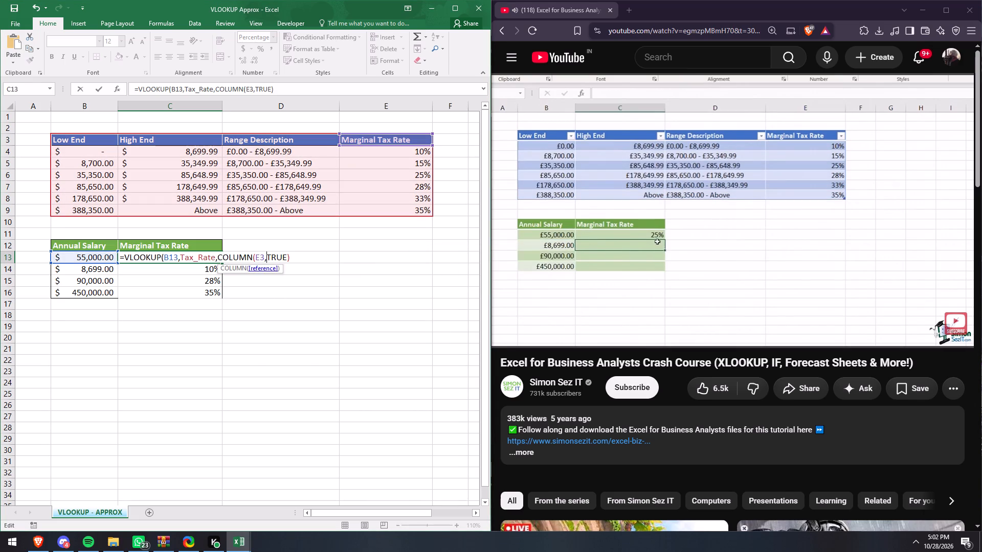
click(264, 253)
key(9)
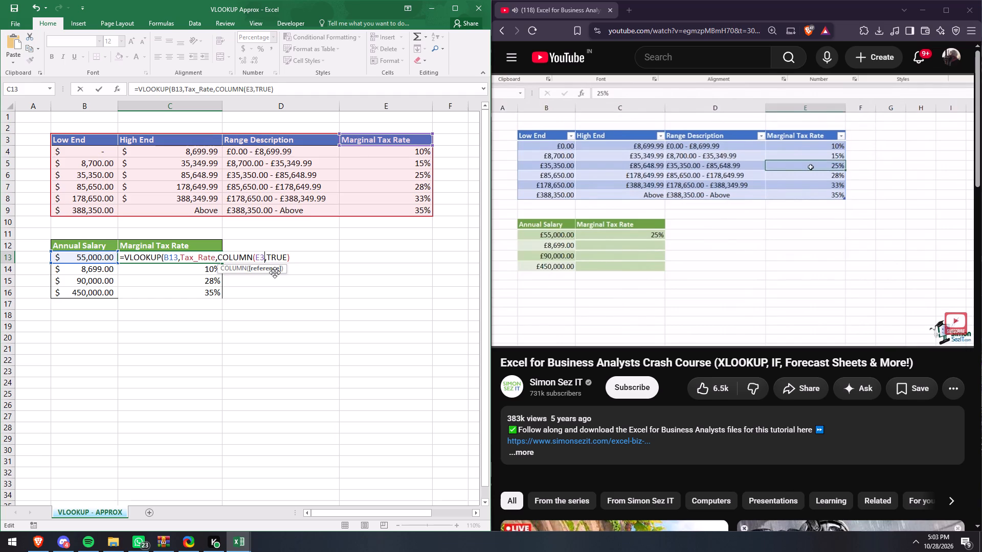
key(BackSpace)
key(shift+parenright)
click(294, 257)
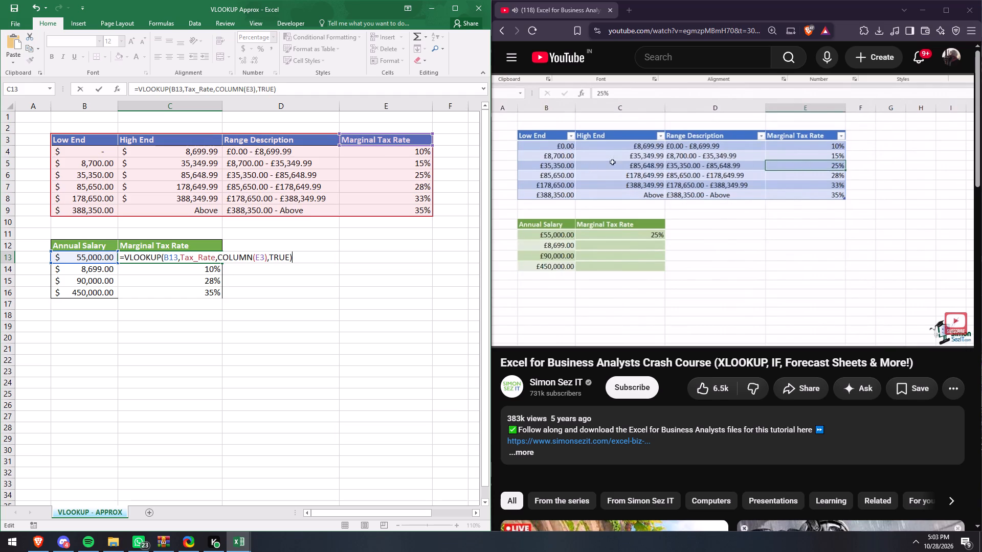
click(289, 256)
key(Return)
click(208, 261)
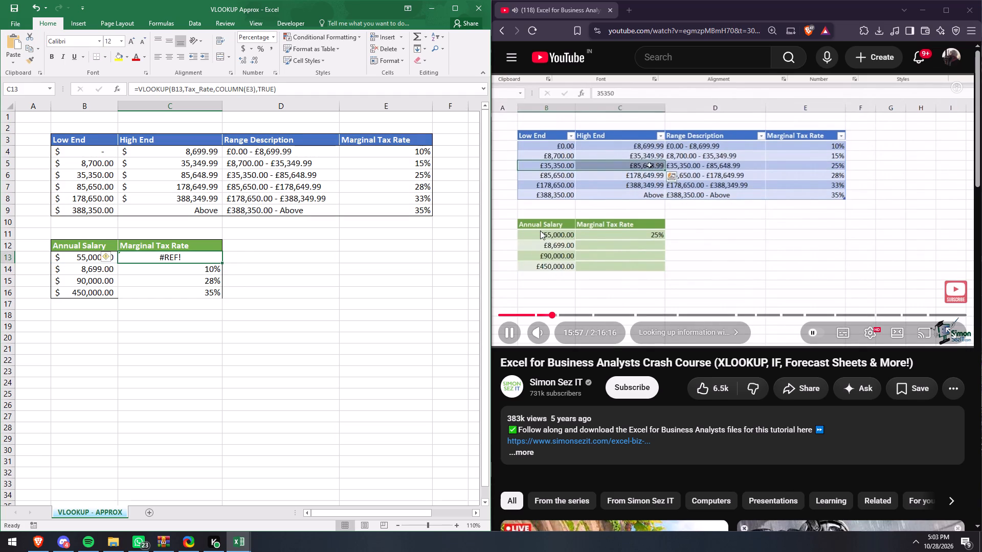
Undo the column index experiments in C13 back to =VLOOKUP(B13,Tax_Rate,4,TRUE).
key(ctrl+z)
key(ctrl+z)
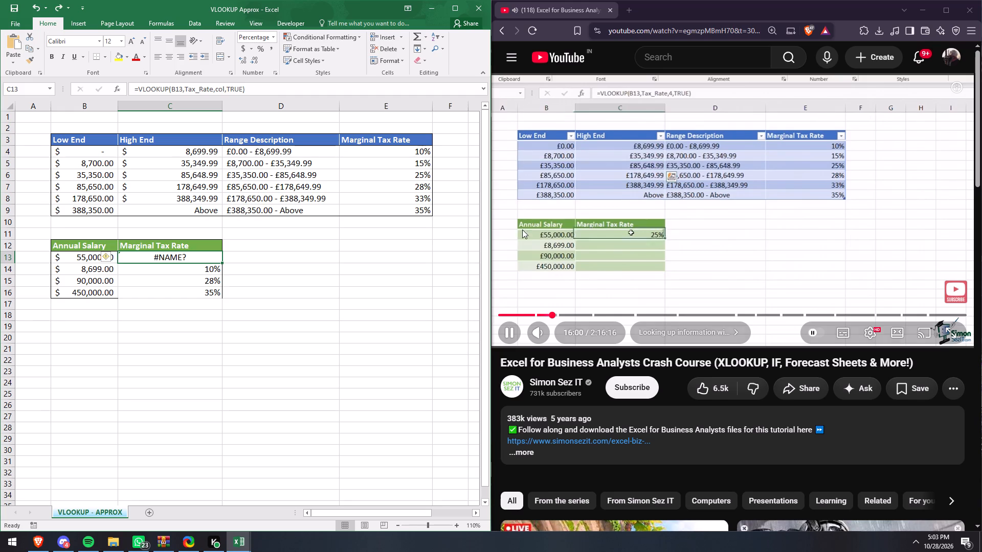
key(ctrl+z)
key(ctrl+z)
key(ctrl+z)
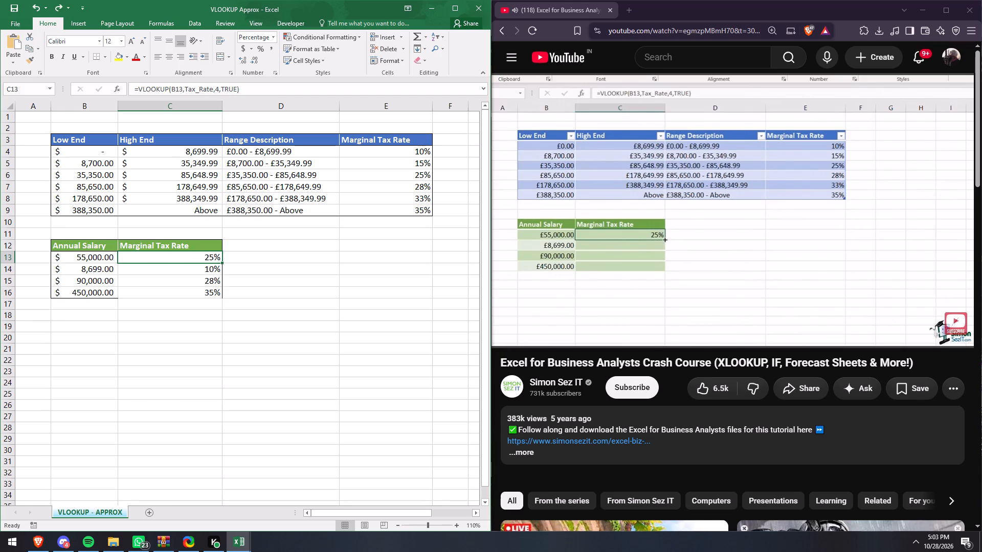
Copy the full text of the C13 formula, =VLOOKUP(B13,Tax_Rate,4,TRUE).
click(218, 79)
triple_click(222, 90)
drag(260, 91, 76, 83)
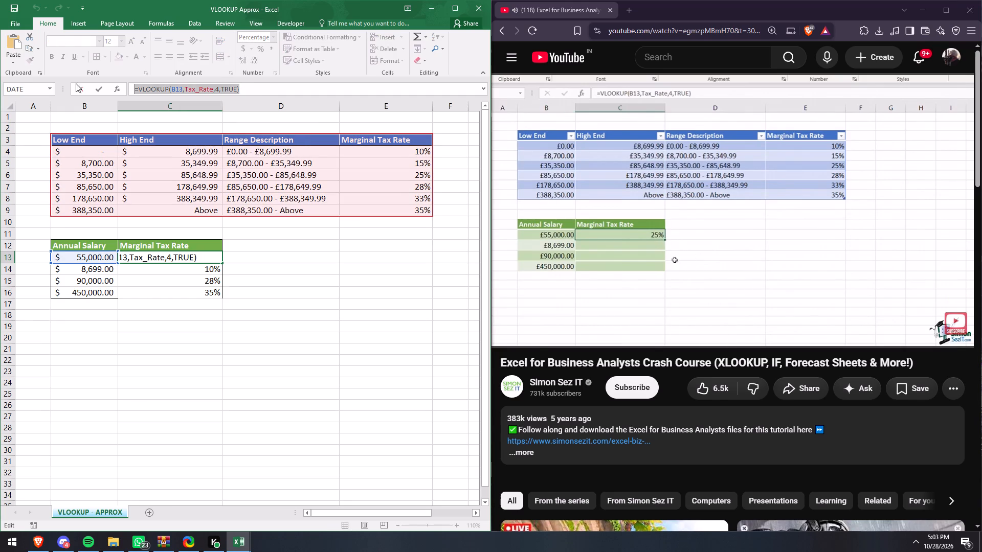
key(ctrl+c)
Pause the lesson video in Brave and load a new Claude chat in a separate tab, ending back on the video.
click(590, 217)
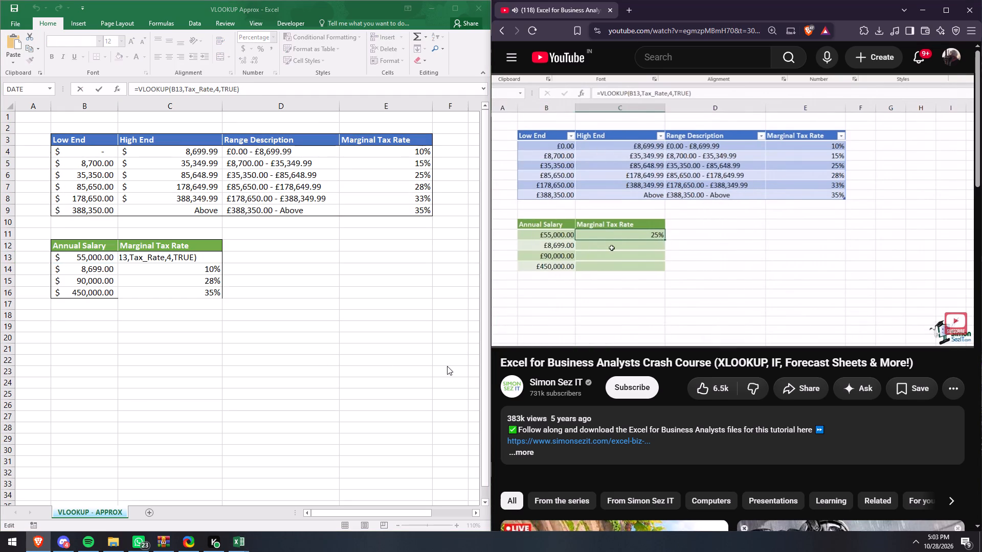
click(631, 11)
key(c)
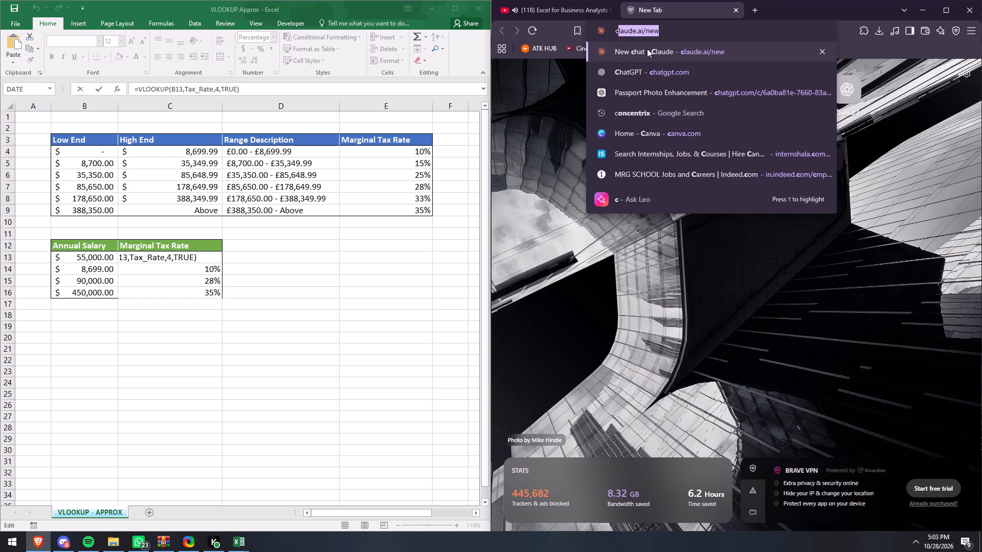
click(647, 49)
click(580, 13)
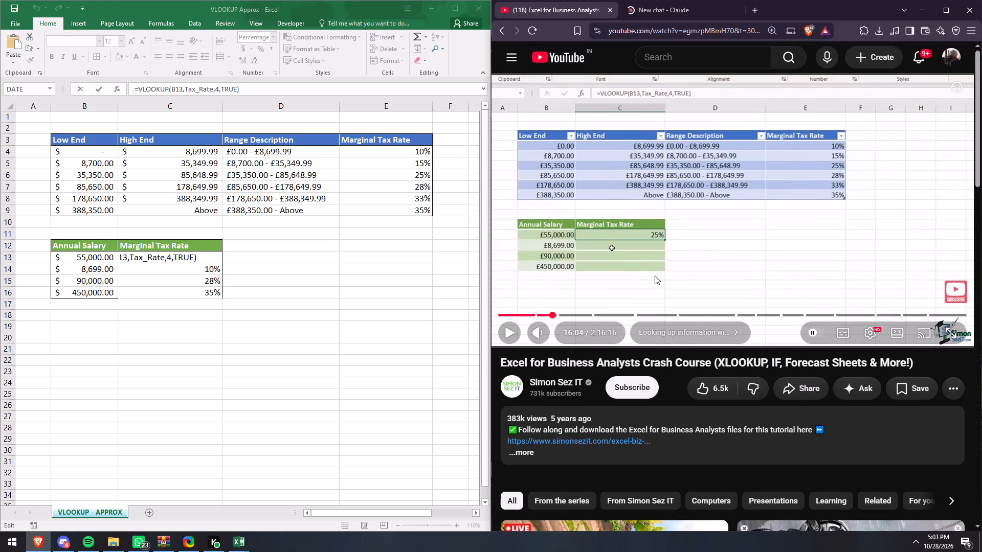
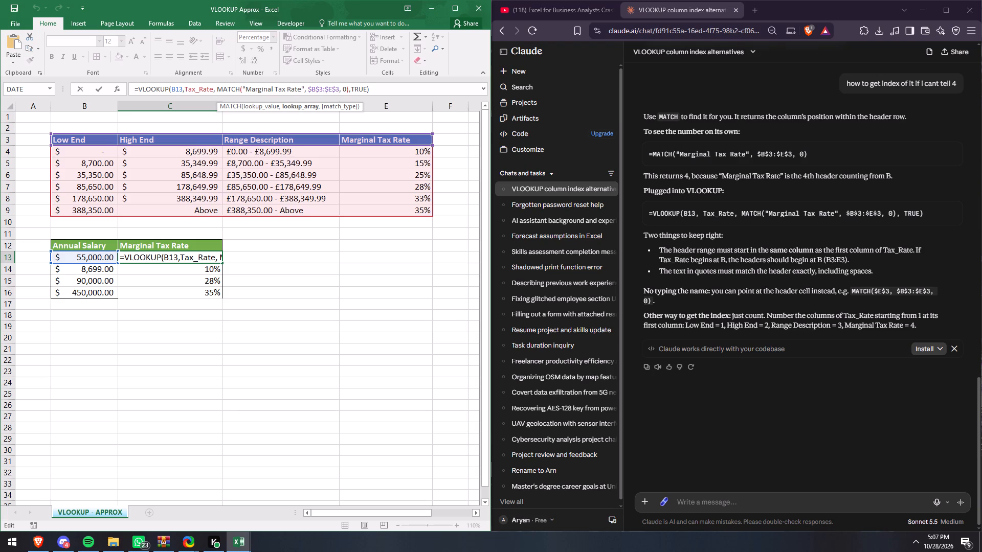
click(249, 87)
click(233, 88)
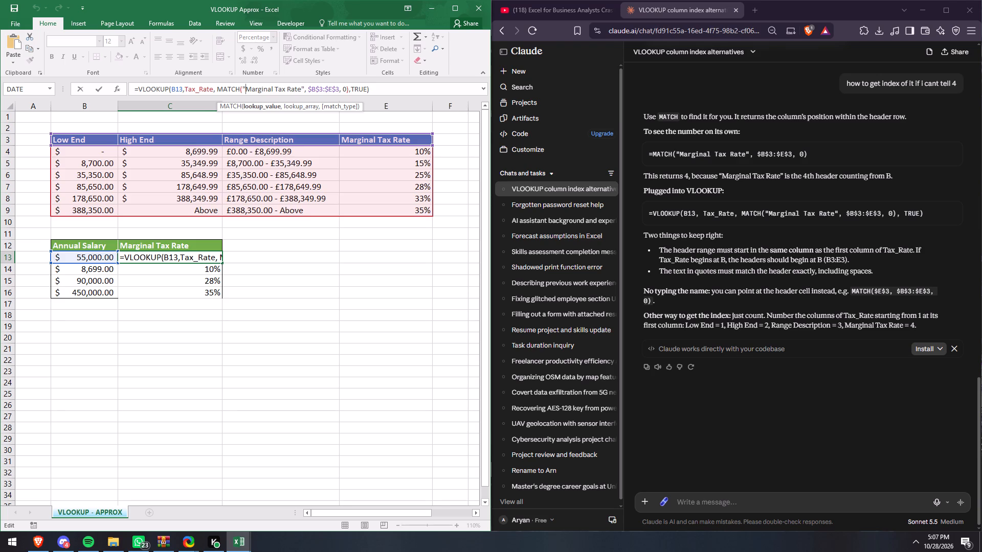
click(228, 88)
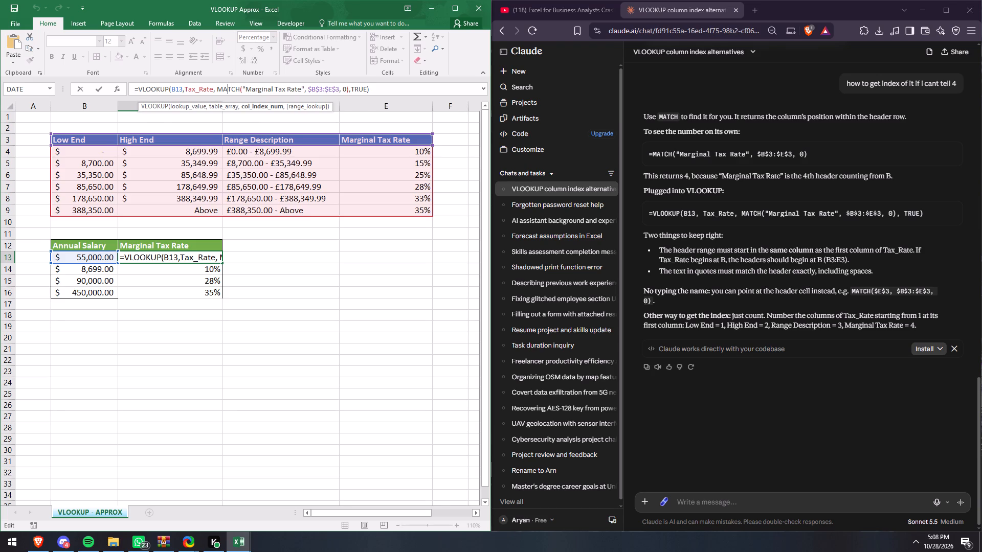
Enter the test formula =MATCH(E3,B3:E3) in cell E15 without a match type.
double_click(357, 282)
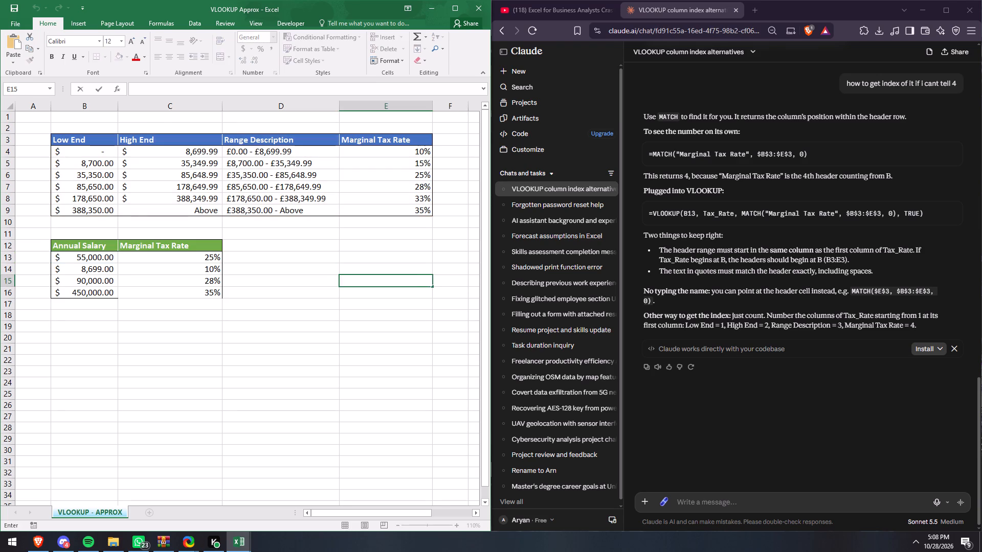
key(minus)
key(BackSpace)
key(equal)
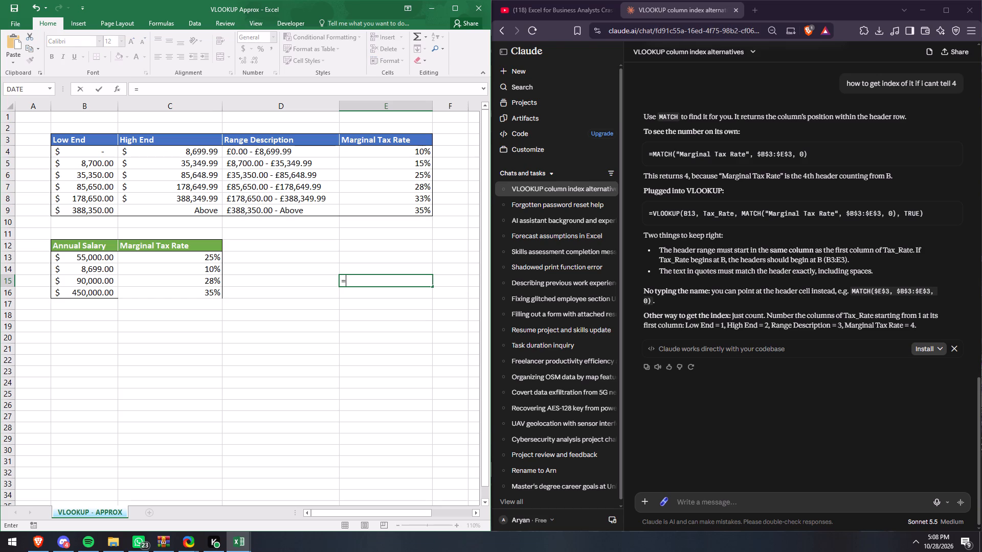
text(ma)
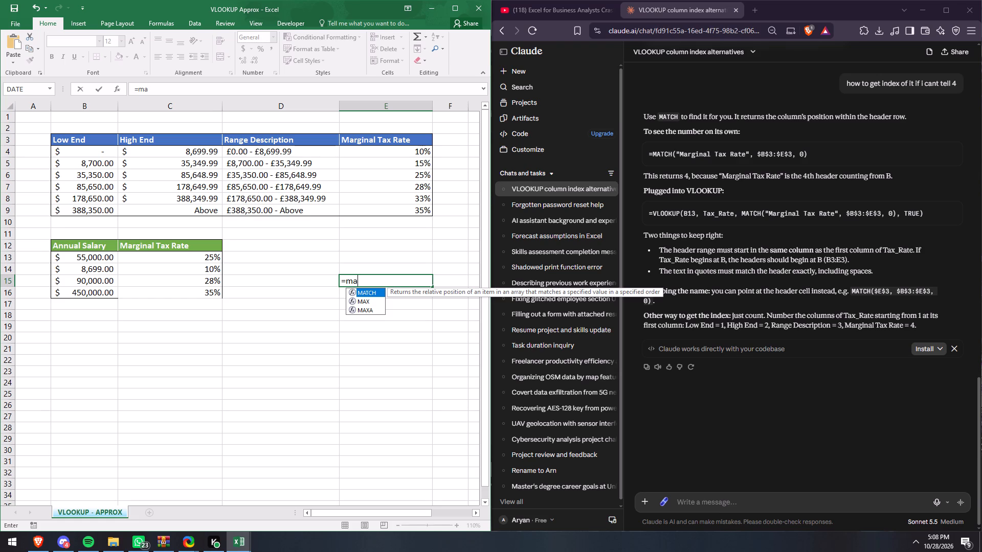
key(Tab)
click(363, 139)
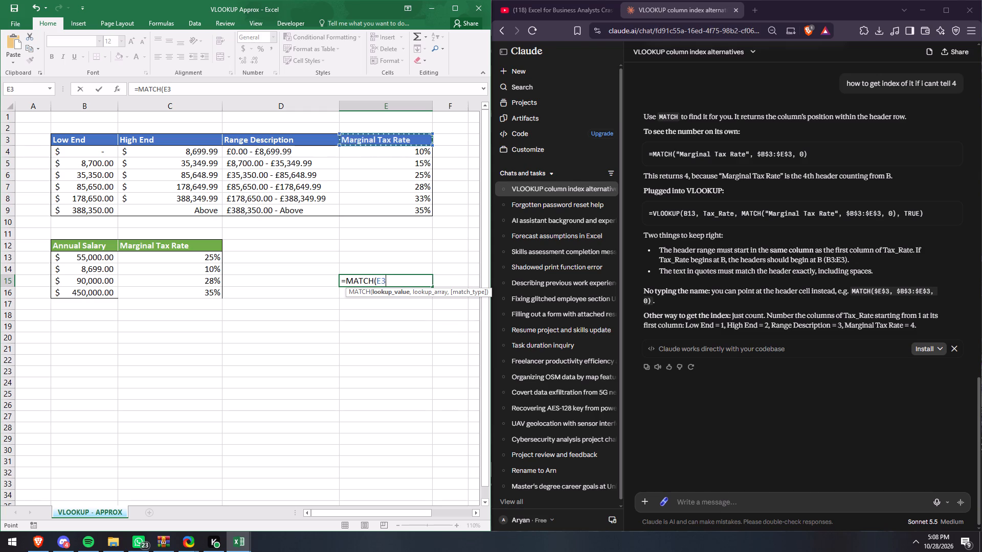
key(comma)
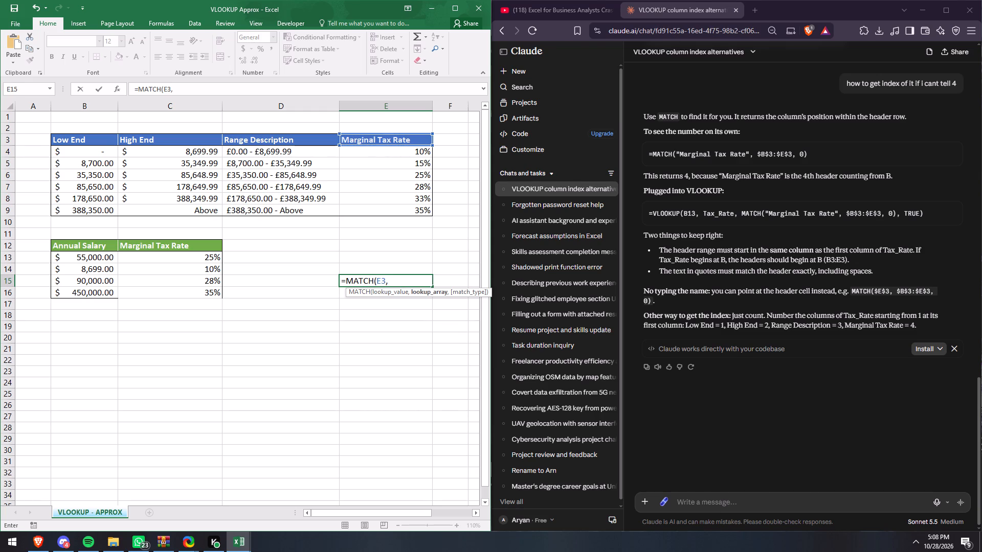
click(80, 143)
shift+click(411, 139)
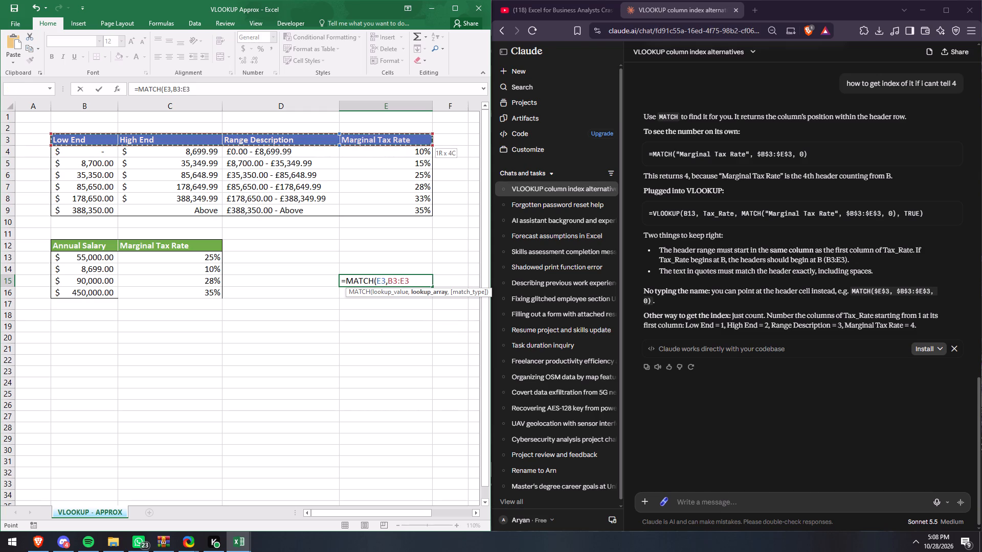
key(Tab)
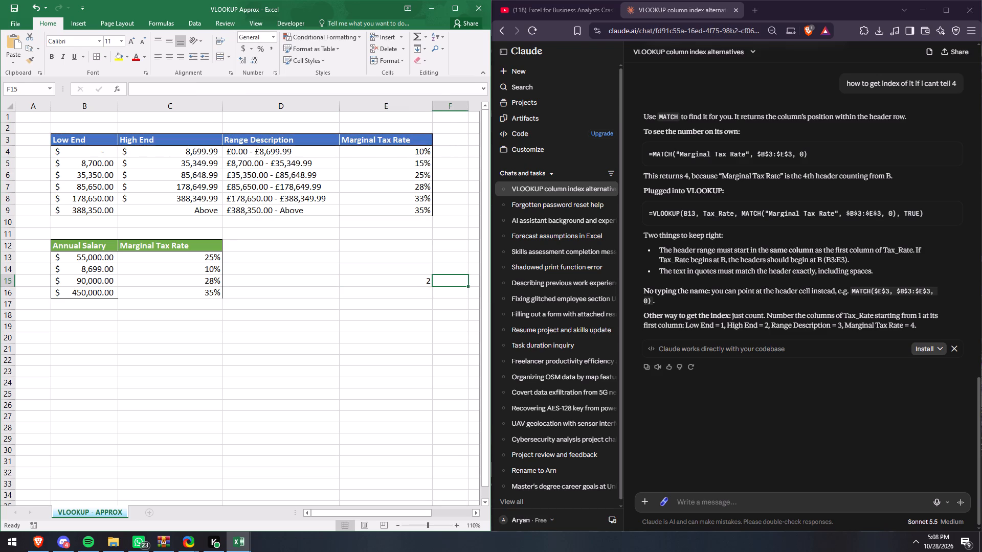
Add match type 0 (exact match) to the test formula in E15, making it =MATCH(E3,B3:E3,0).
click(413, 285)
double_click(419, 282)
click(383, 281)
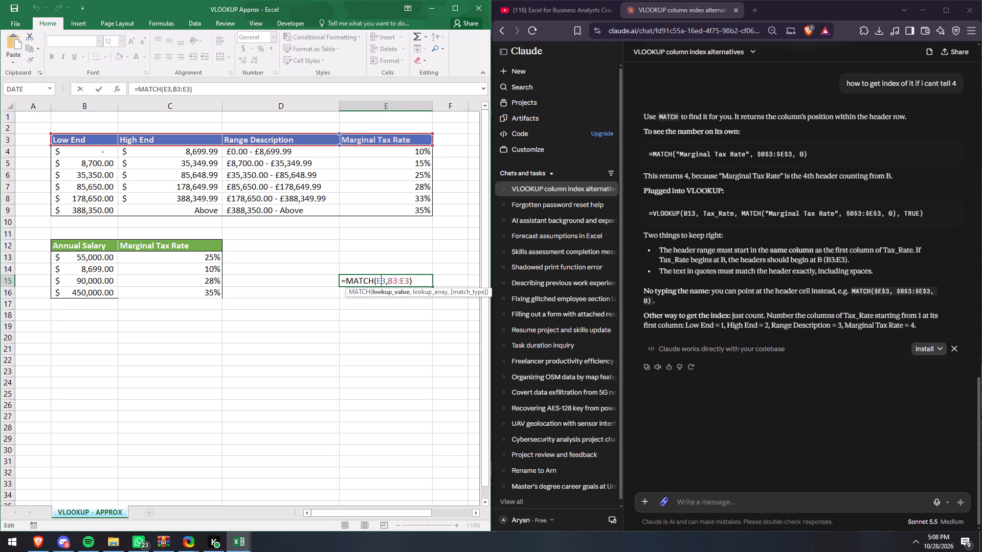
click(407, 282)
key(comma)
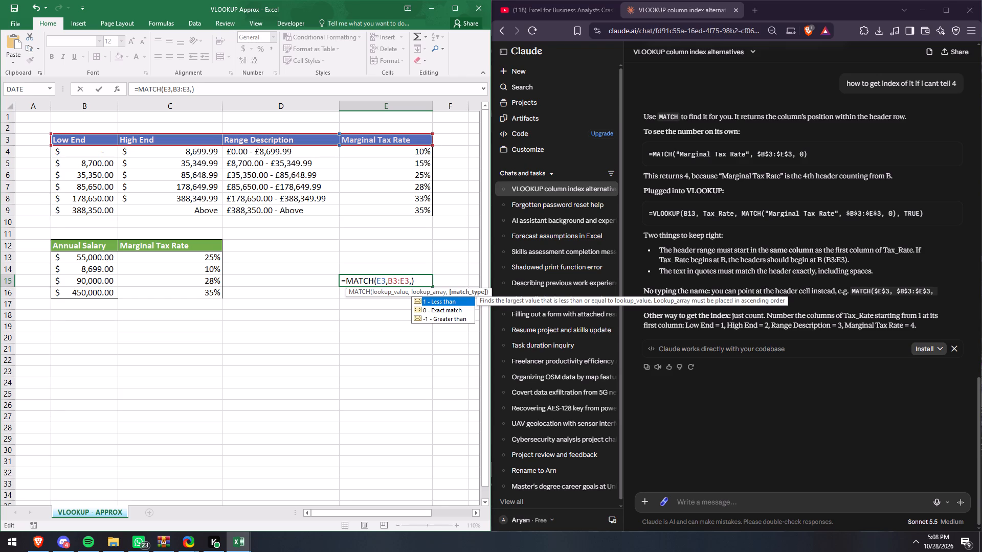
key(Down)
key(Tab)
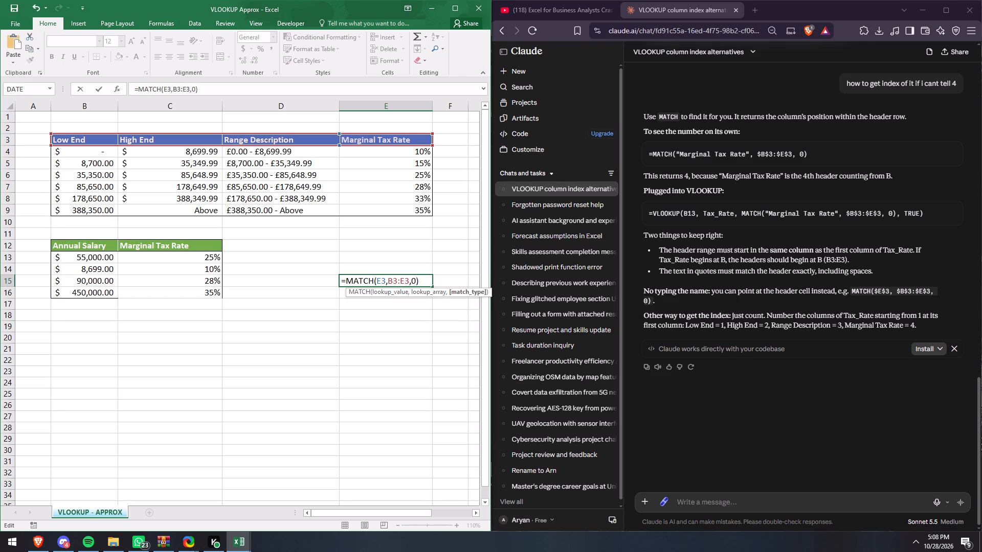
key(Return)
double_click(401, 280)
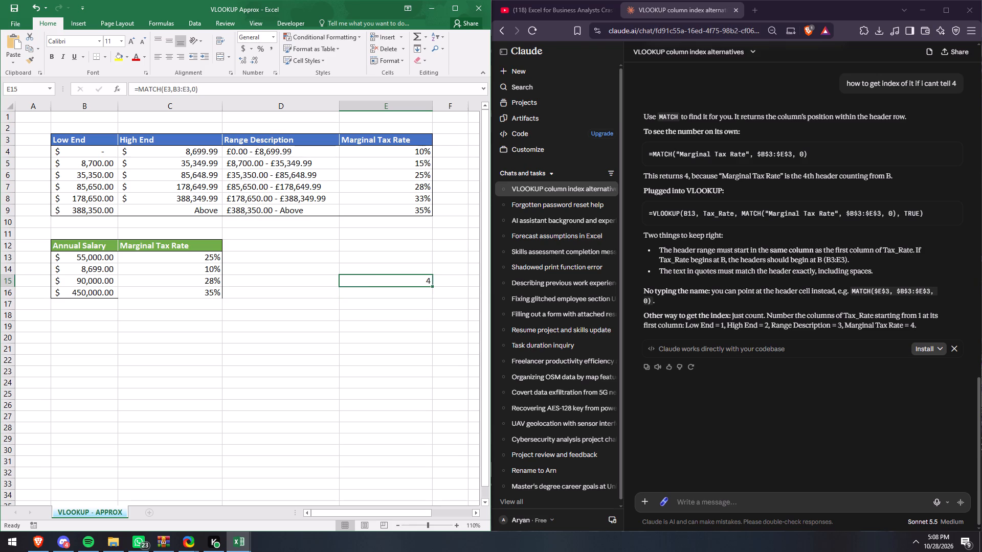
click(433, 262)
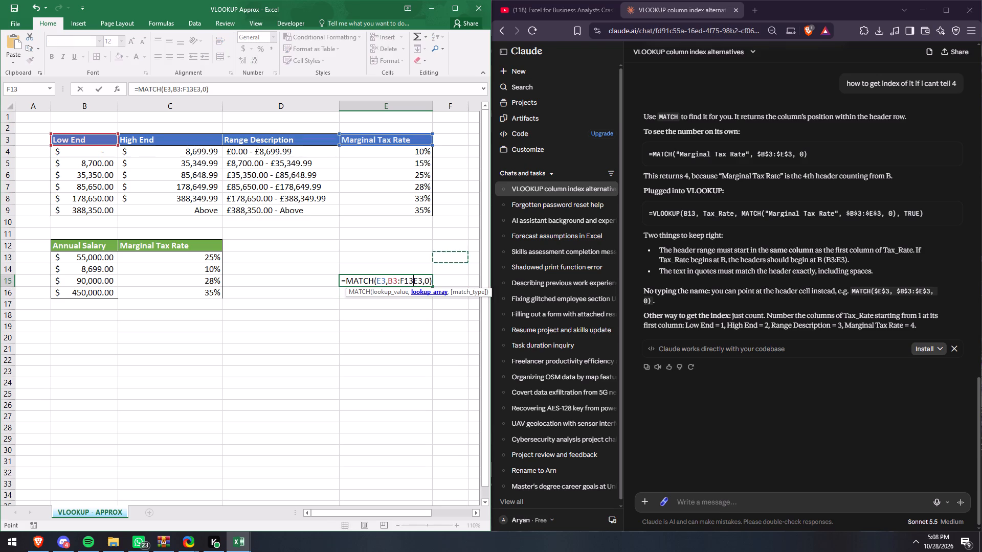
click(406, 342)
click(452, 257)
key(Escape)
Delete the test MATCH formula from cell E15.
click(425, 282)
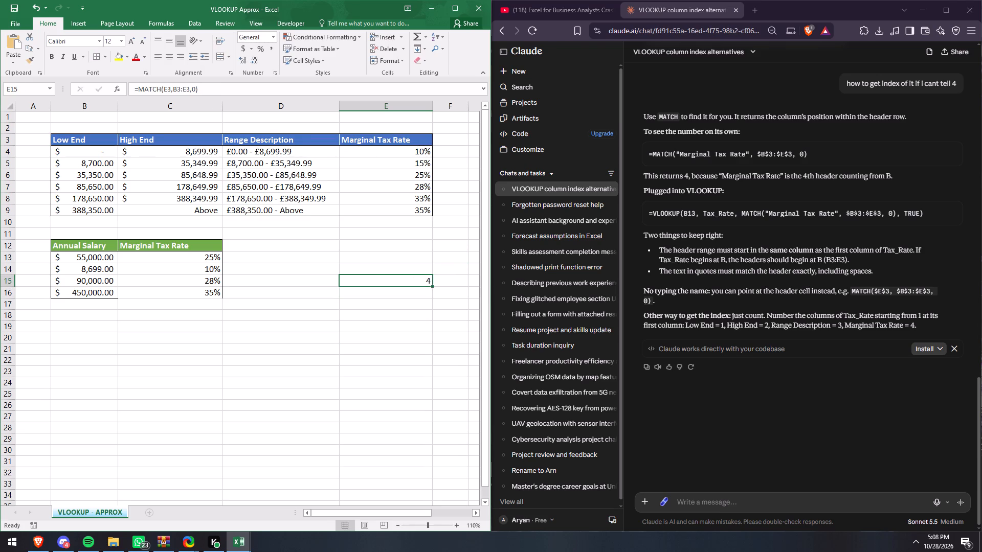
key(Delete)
Switch to the YouTube Excel crash course, resume playback and skip ahead through the marginal tax rate example to about 17:17.
click(205, 262)
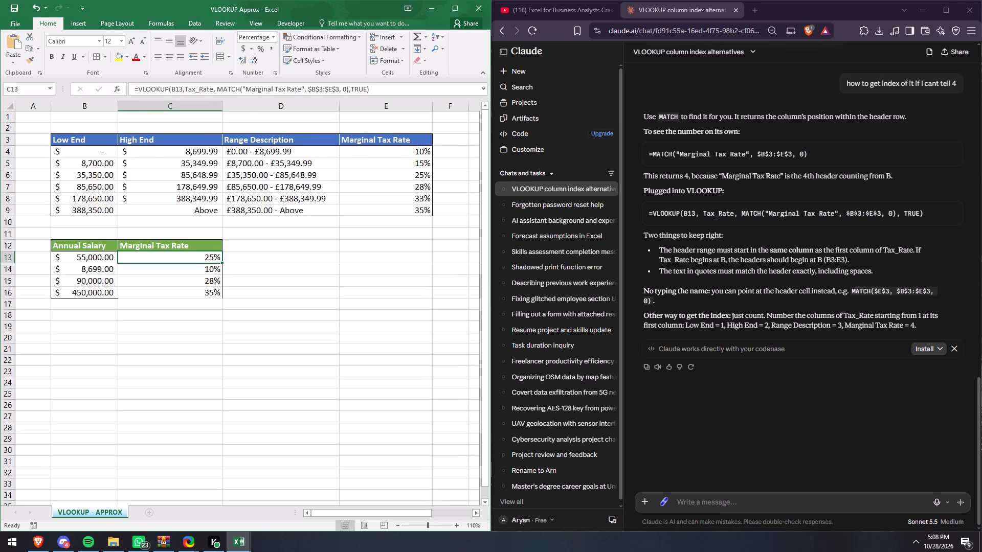
click(548, 11)
click(688, 219)
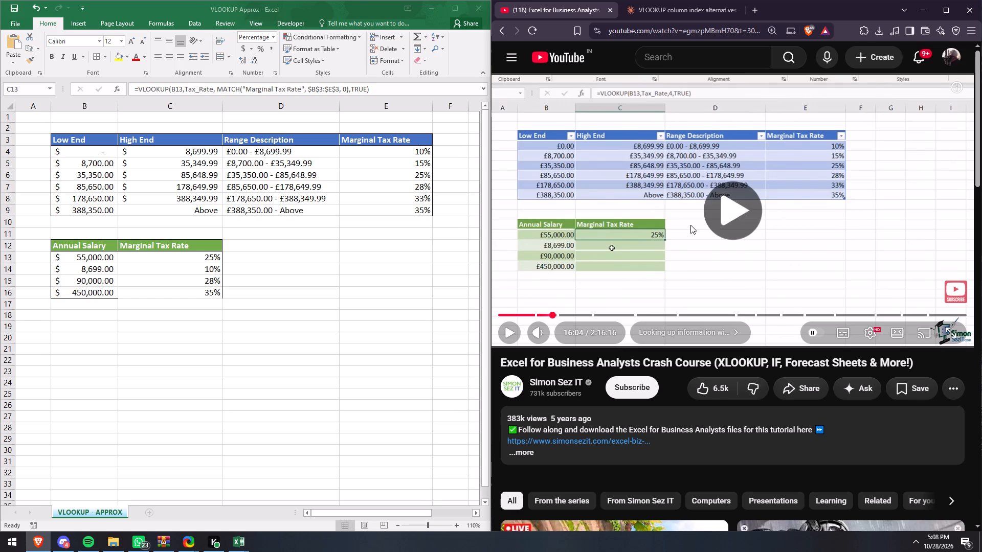
key(Right)
key(Right)
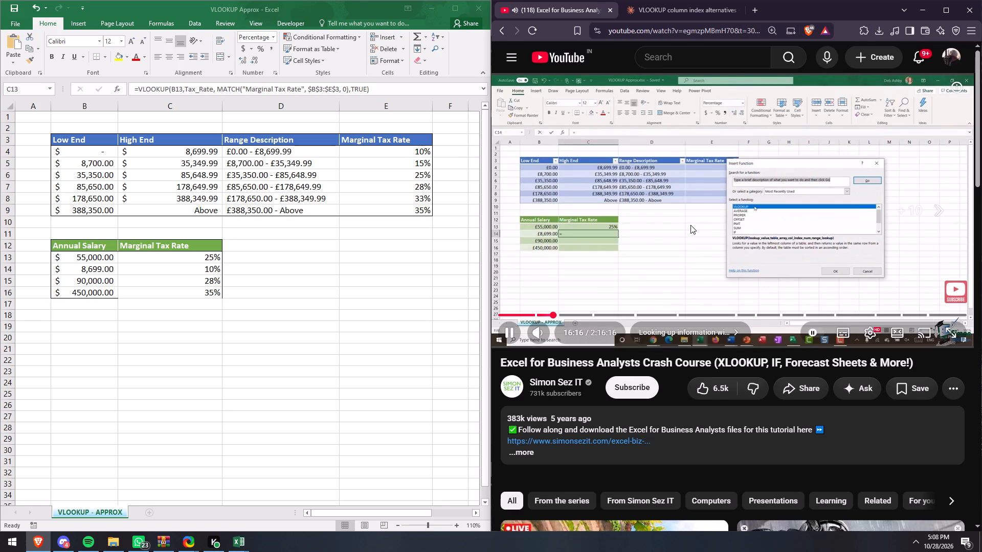
key(Right)
key(Right)
key(Right)
key(Right)
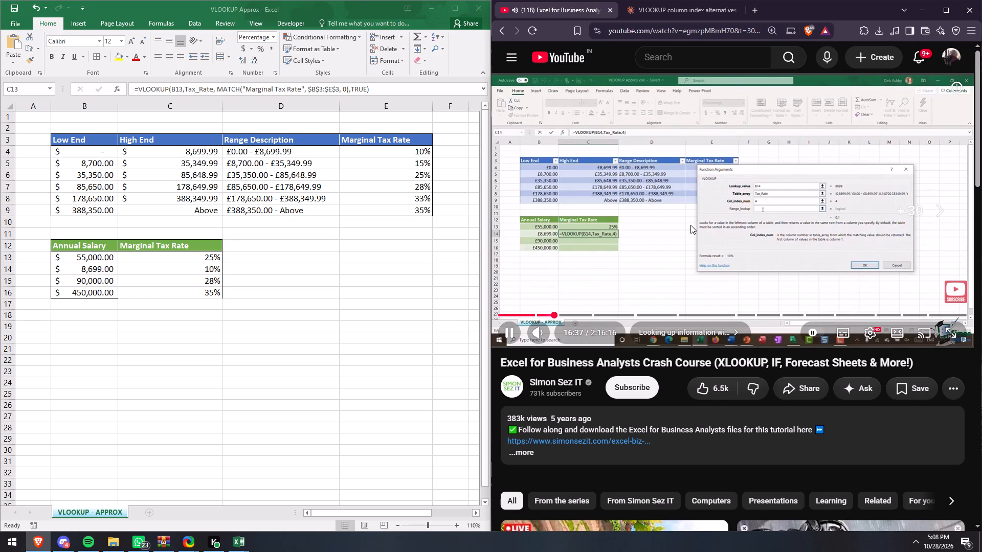
key(Right)
key(Right)
key(Right)
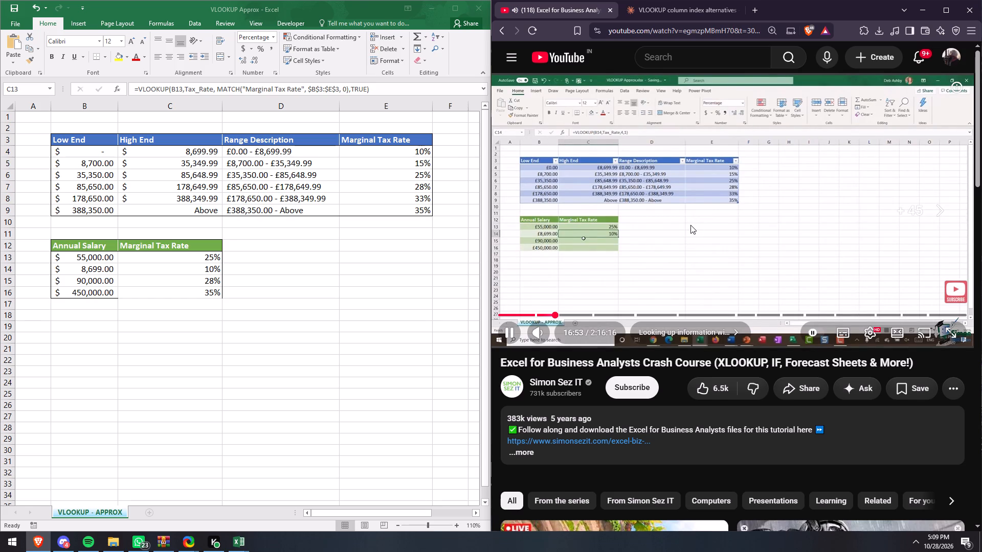
key(Right)
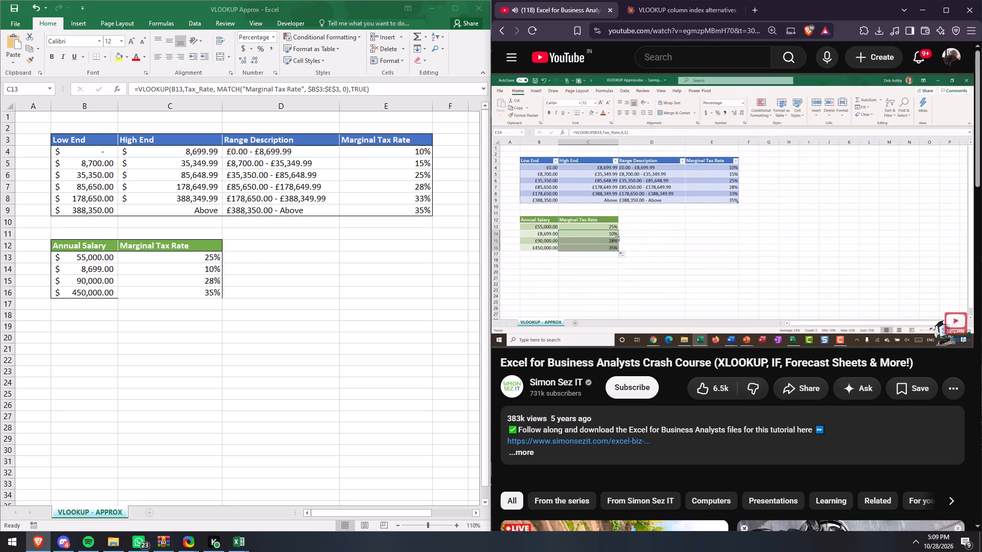
key(Right)
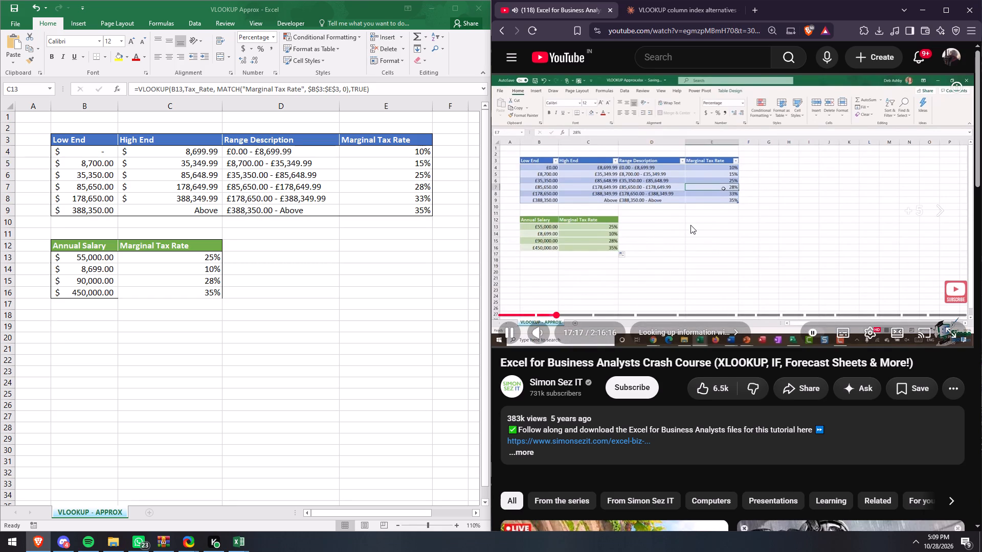
Skip the video ahead to the next VLOOKUP chapter with the part number catalogue, at about 17:58, and step back slightly.
key(Right)
key(Right)
key(Right)
key(Right)
key(Right)
key(Right)
key(Right)
key(Right)
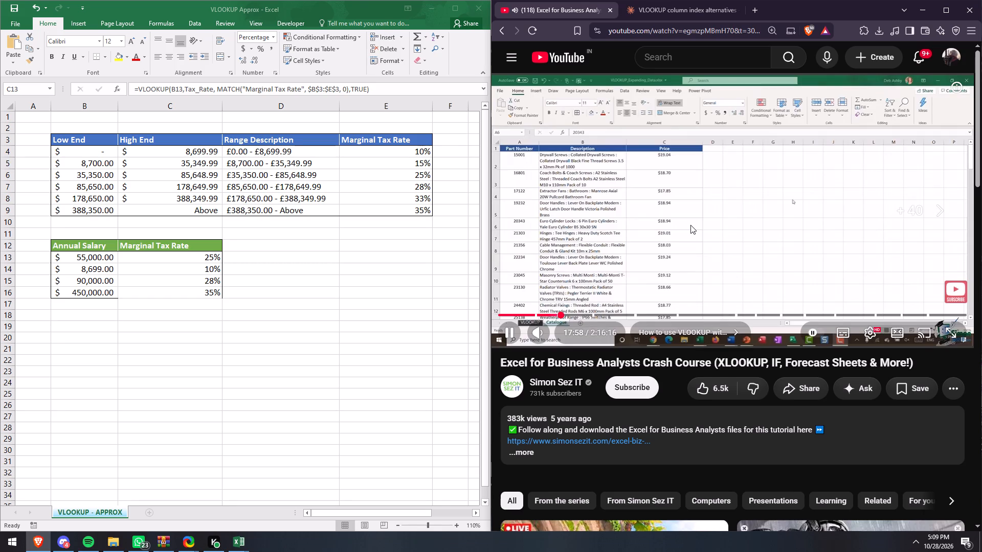
key(Left)
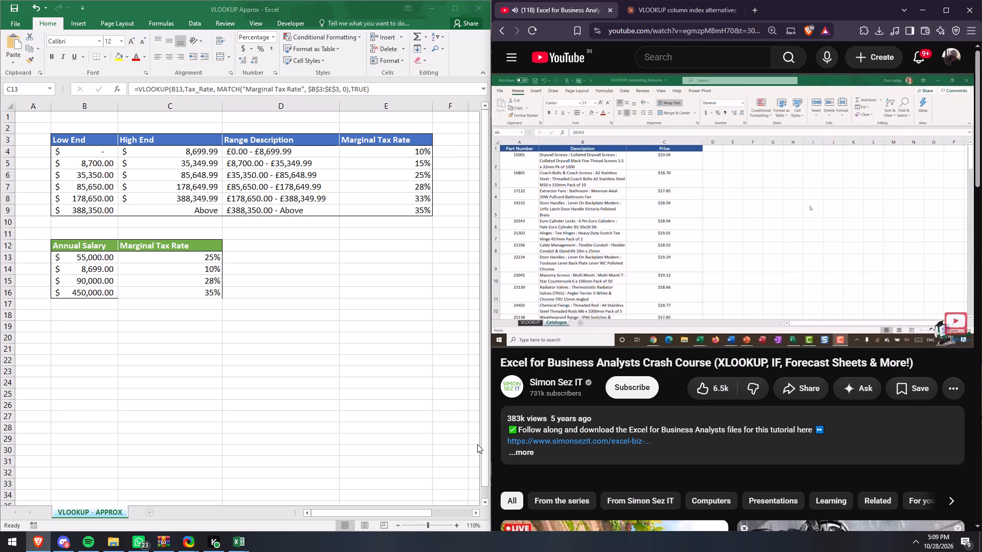
click(556, 256)
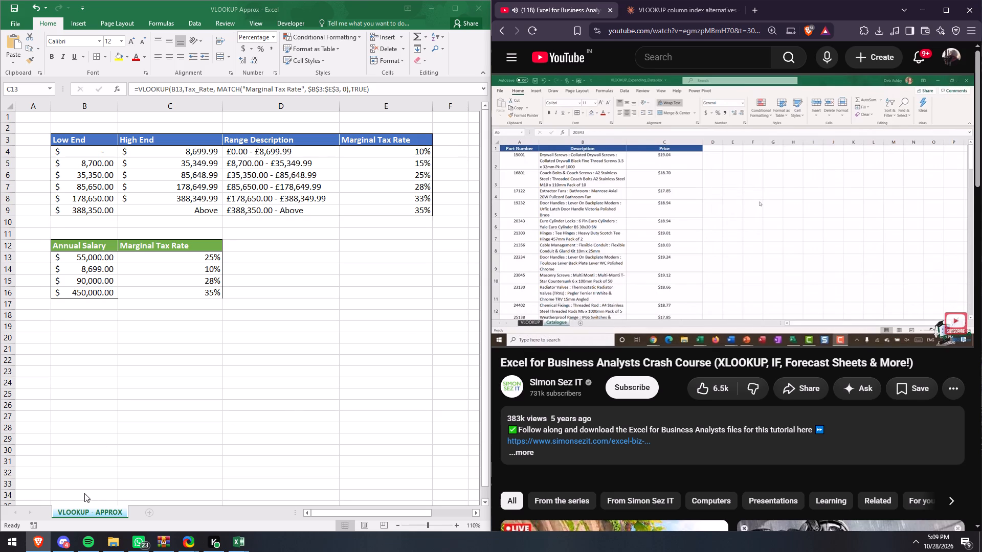
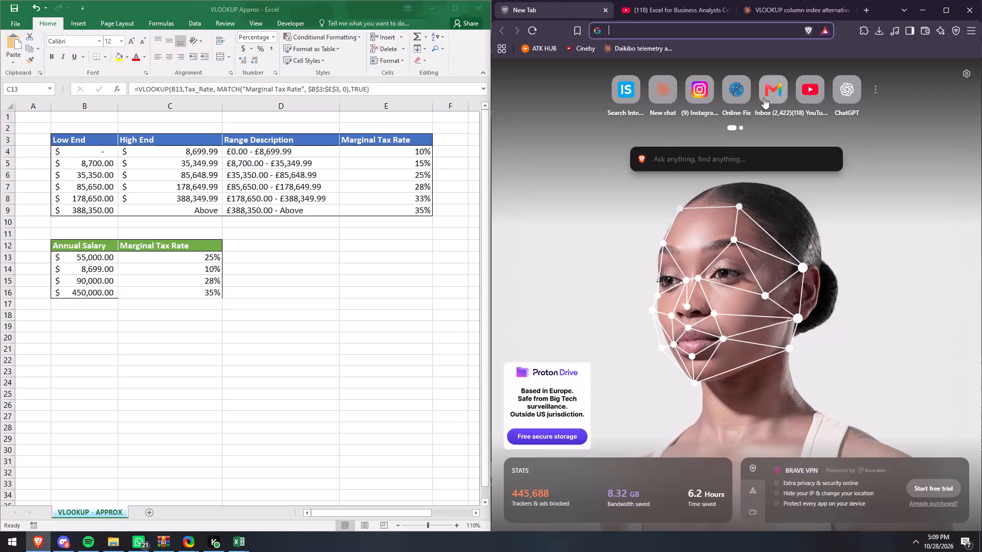
Open the YouTube home page in the new tab and play the recommended "Happy Diwali | Avengers: Doomsday" video from IndiaMarvel.
click(803, 90)
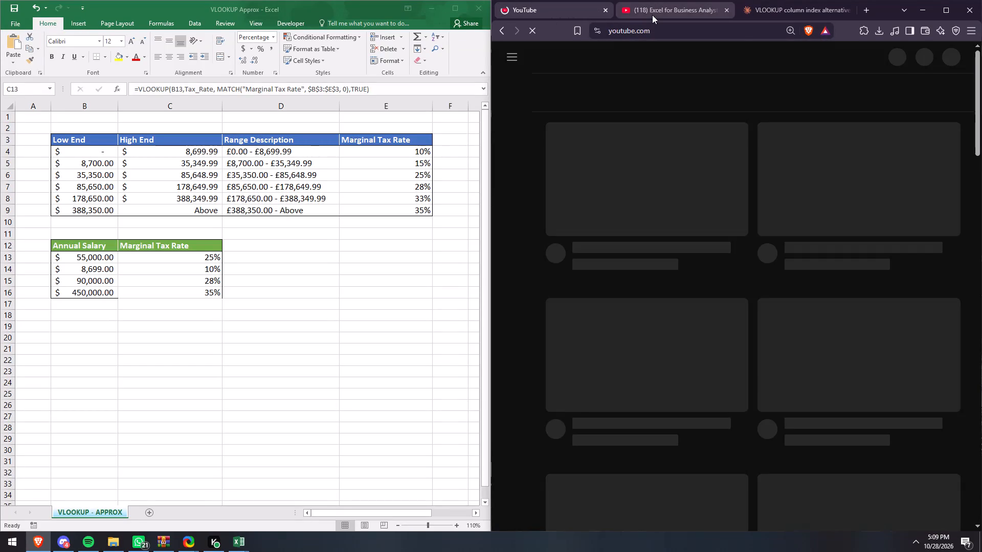
click(651, 15)
click(558, 3)
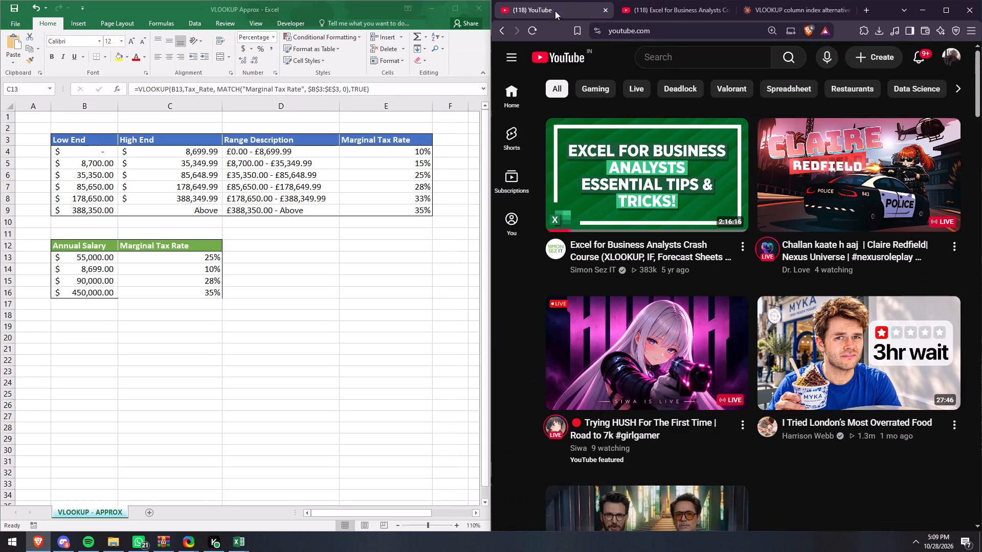
scroll(763, 264, down, 4)
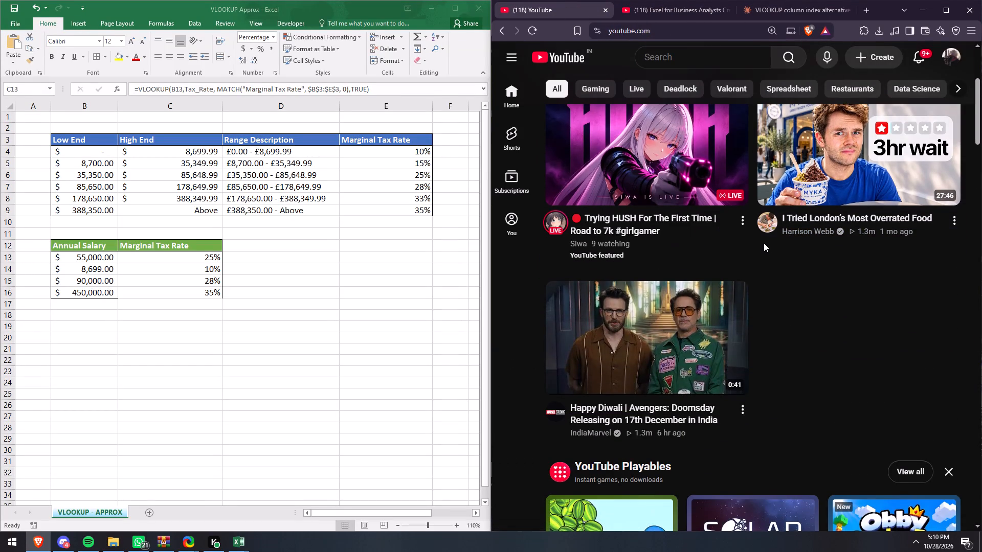
scroll(762, 240, down, 2)
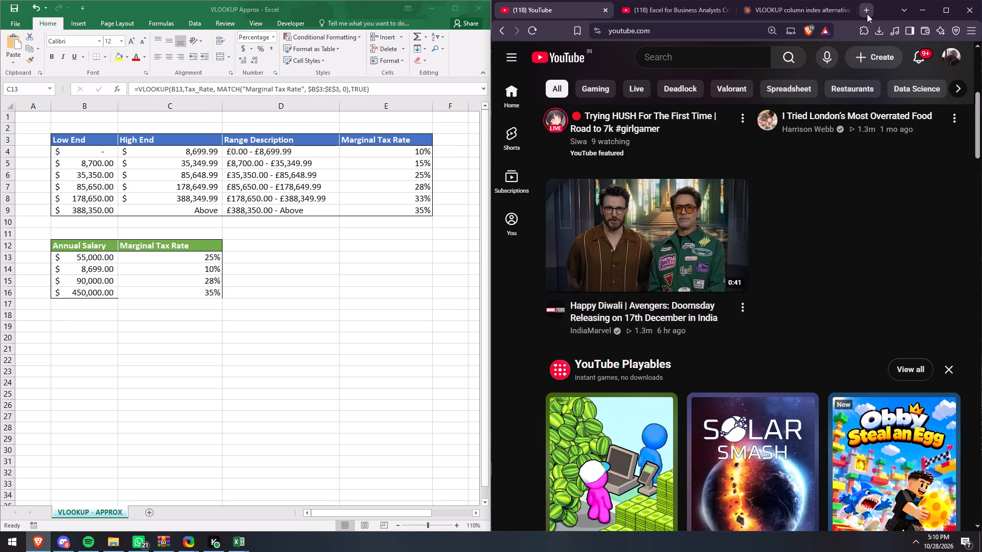
click(694, 203)
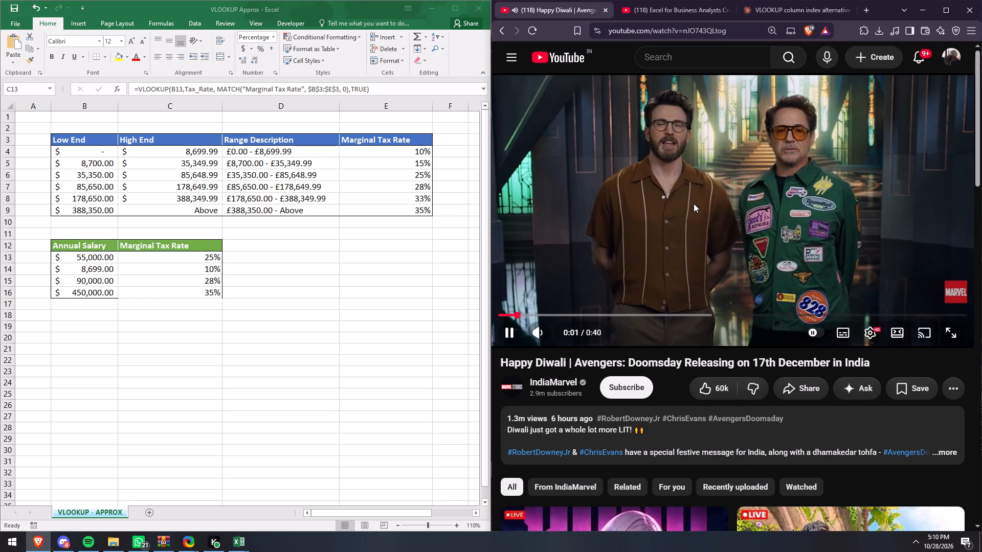
Look through the Avengers video's related videos and viewer comments, return to the player and pause playback.
scroll(694, 203, down, 6)
scroll(630, 225, down, 13)
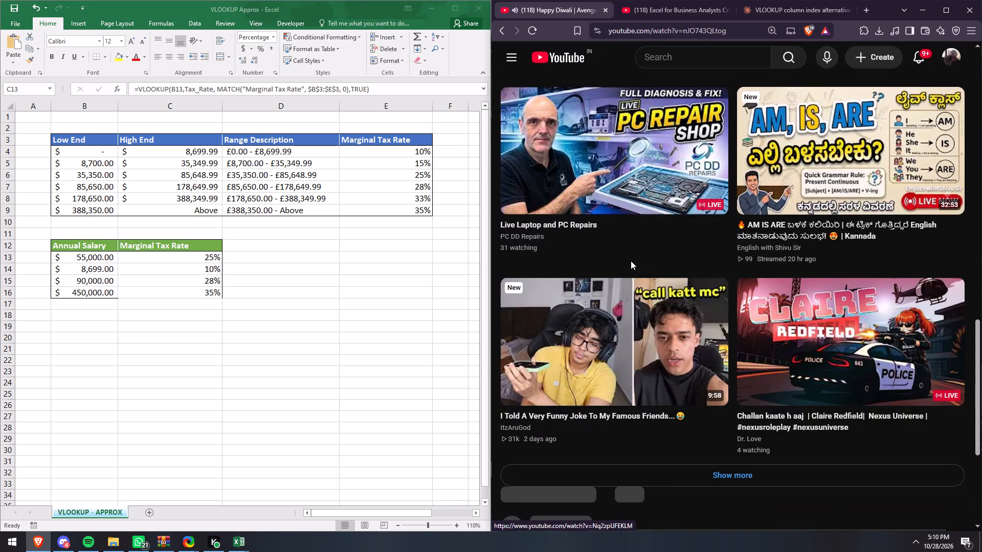
scroll(629, 258, down, 8)
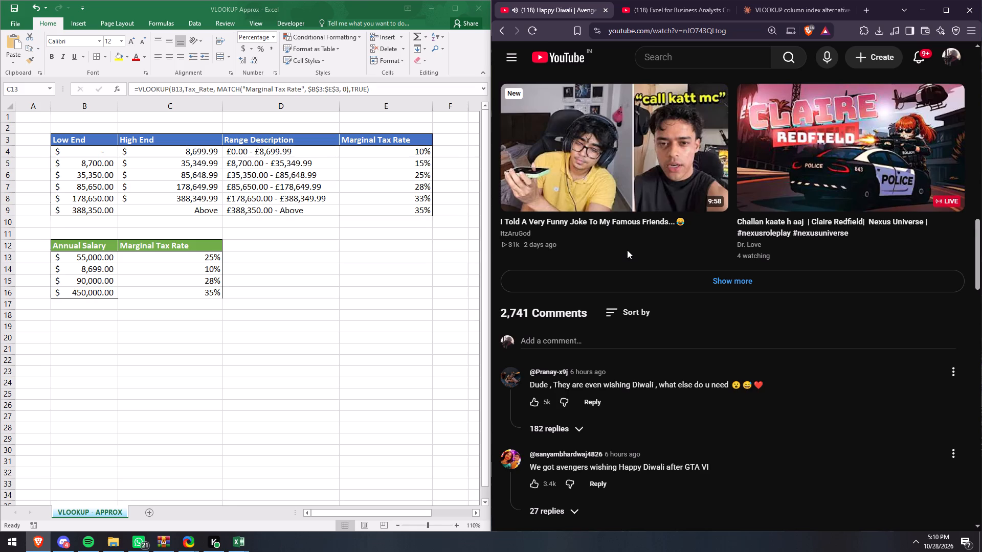
scroll(627, 250, up, 20)
scroll(627, 250, up, 8)
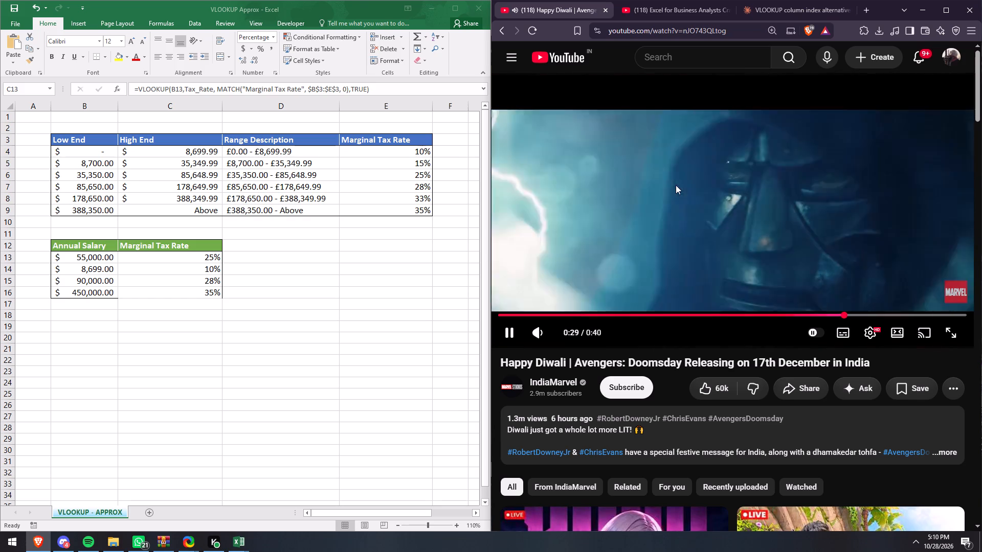
click(676, 185)
Return to the Excel for Business Analysts crash course video and resume playback of the part number catalogue chapter.
click(645, 11)
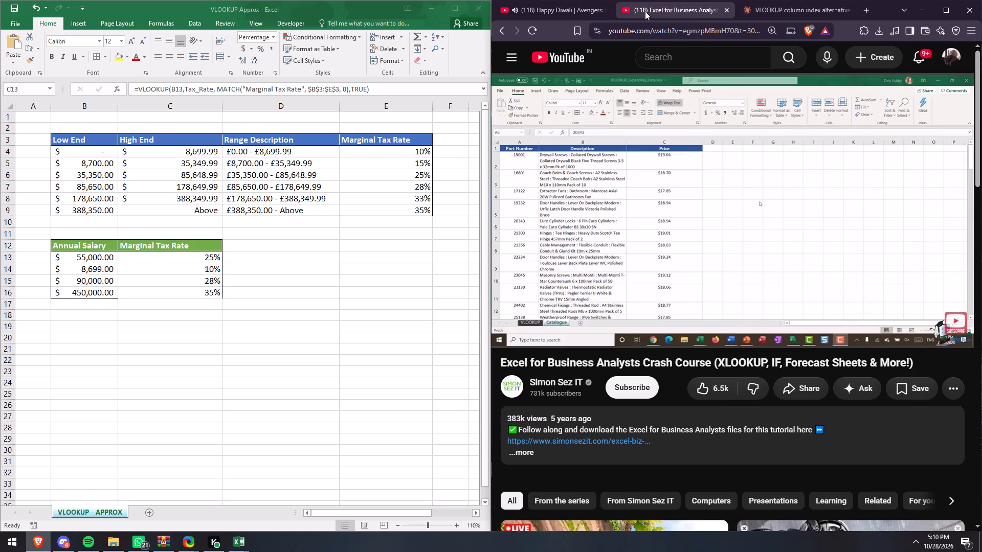
click(704, 194)
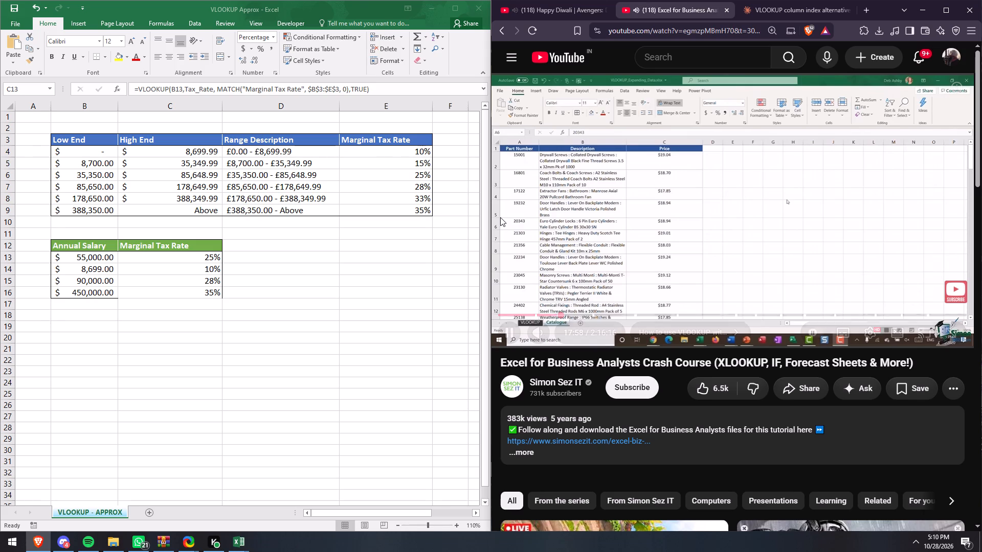
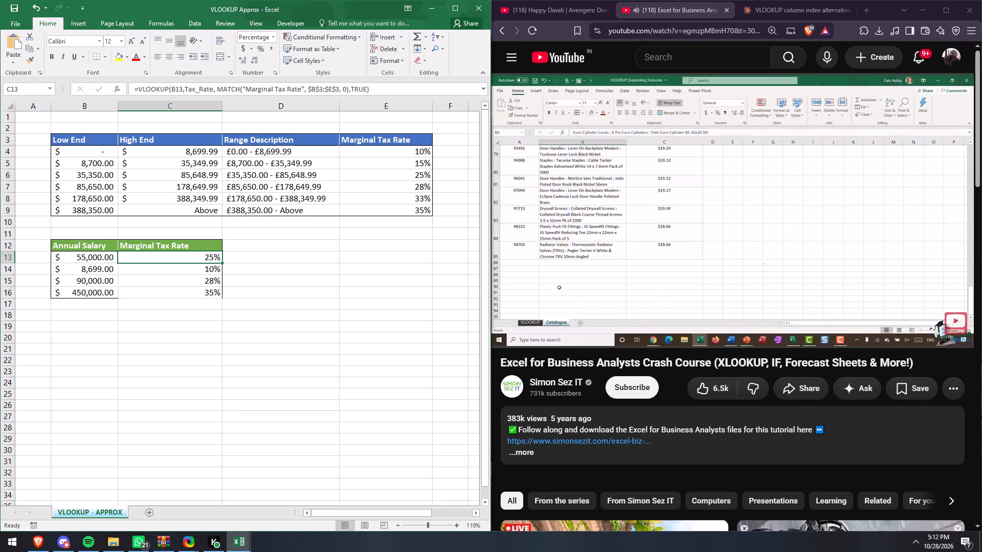
Switch to the VLOOKUP Exact workbook and open its Catalogue sheet.
click(234, 548)
click(213, 506)
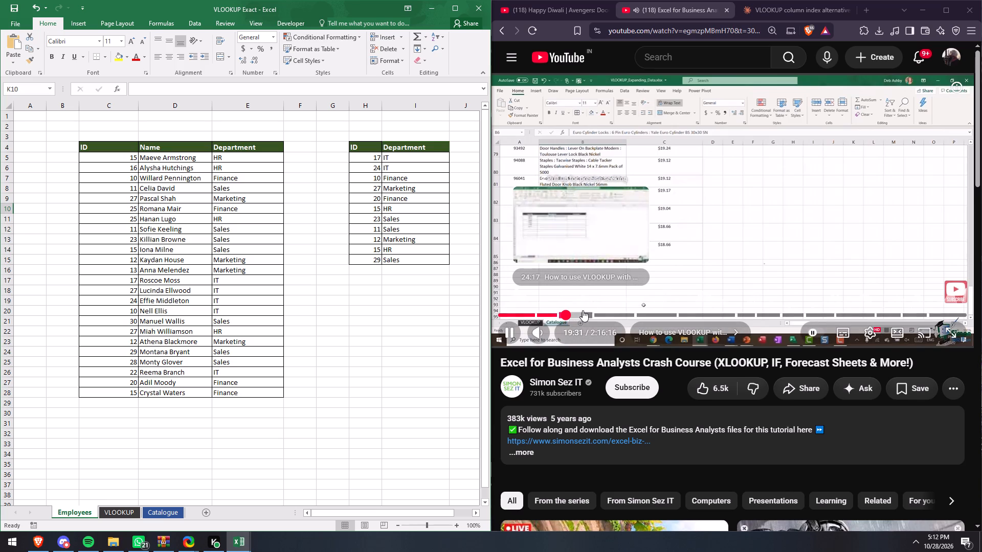
click(166, 515)
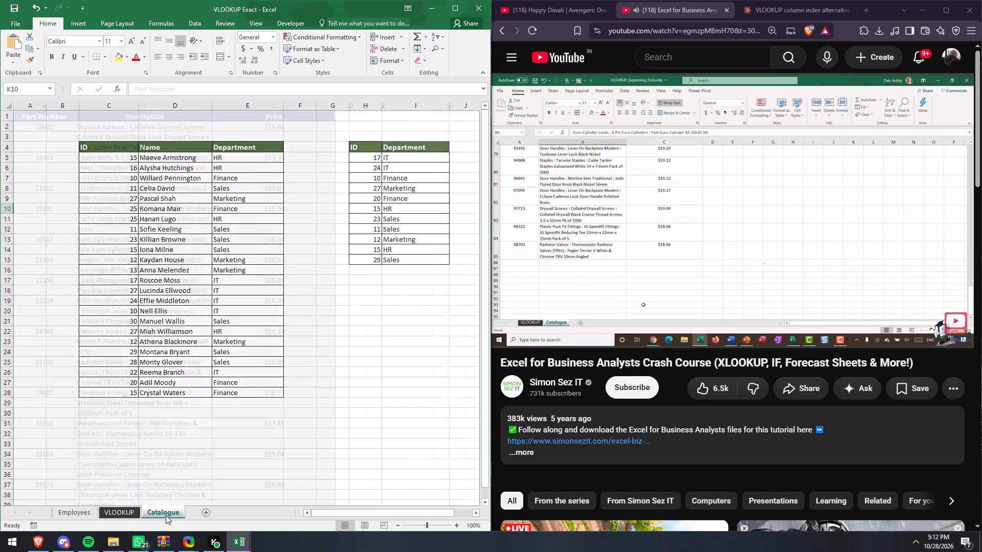
Look through the part list on the Catalogue sheet down to its last row, and return to the Part Number header in A1.
click(332, 397)
scroll(330, 402, down, 8)
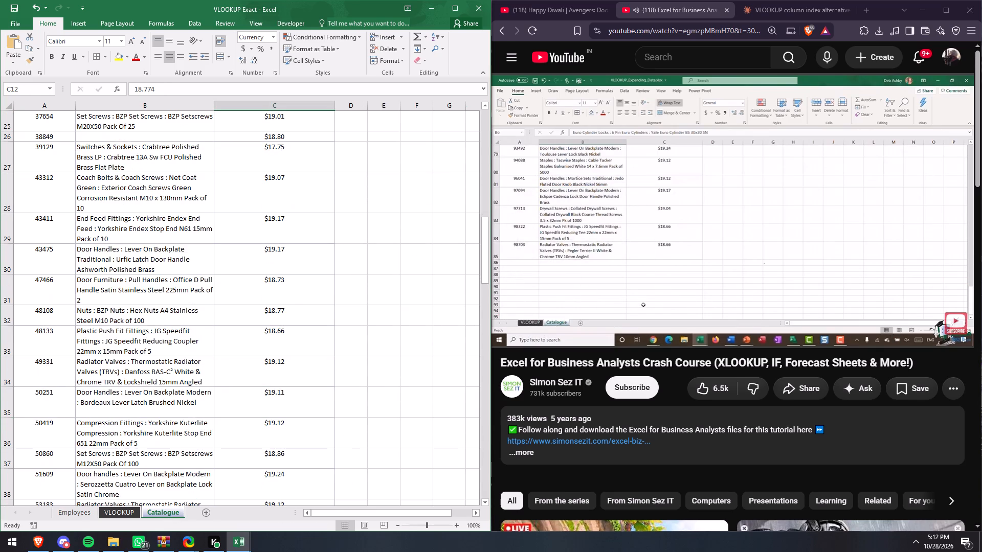
scroll(318, 410, down, 8)
scroll(321, 414, down, 16)
scroll(323, 416, up, 8)
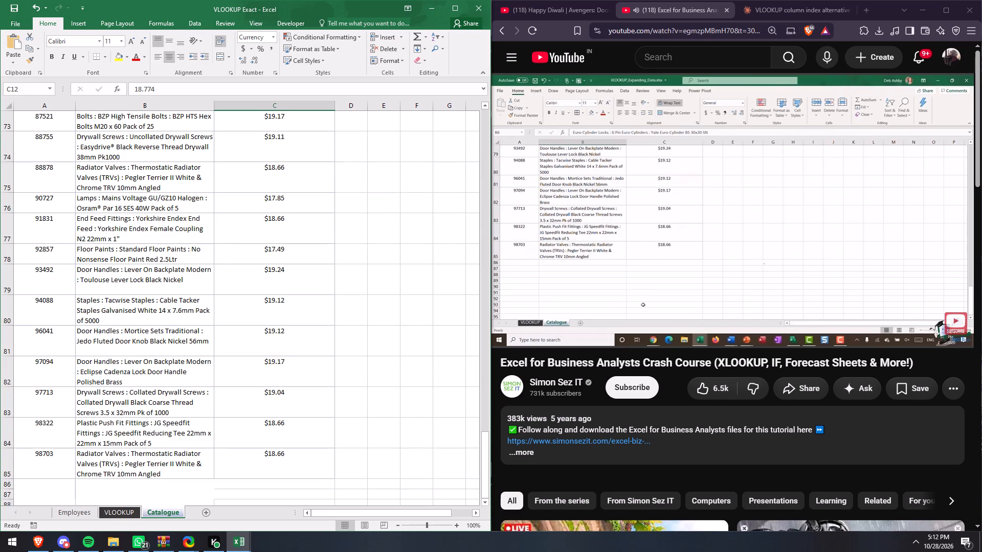
click(487, 458)
drag(487, 458, 454, 227)
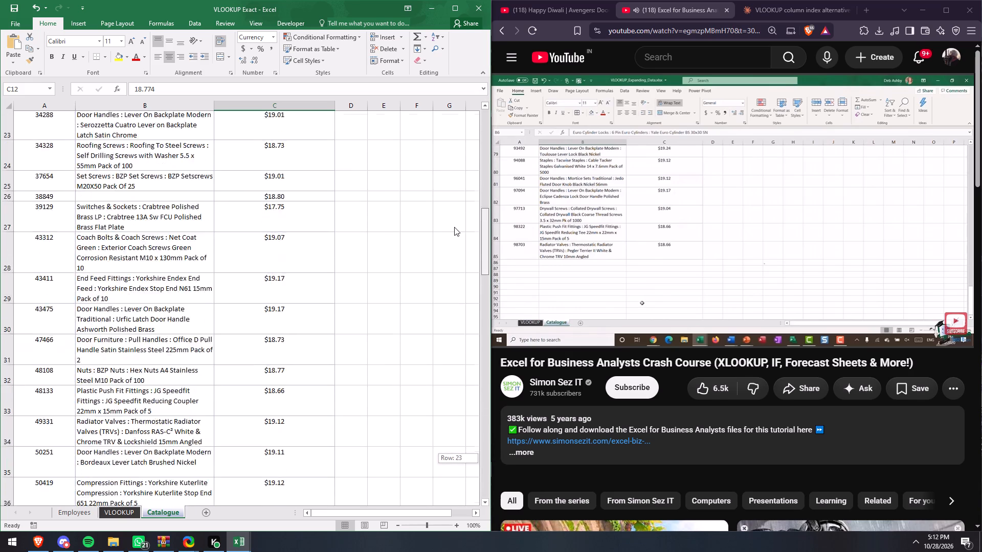
drag(454, 227, 498, 119)
click(80, 121)
click(61, 120)
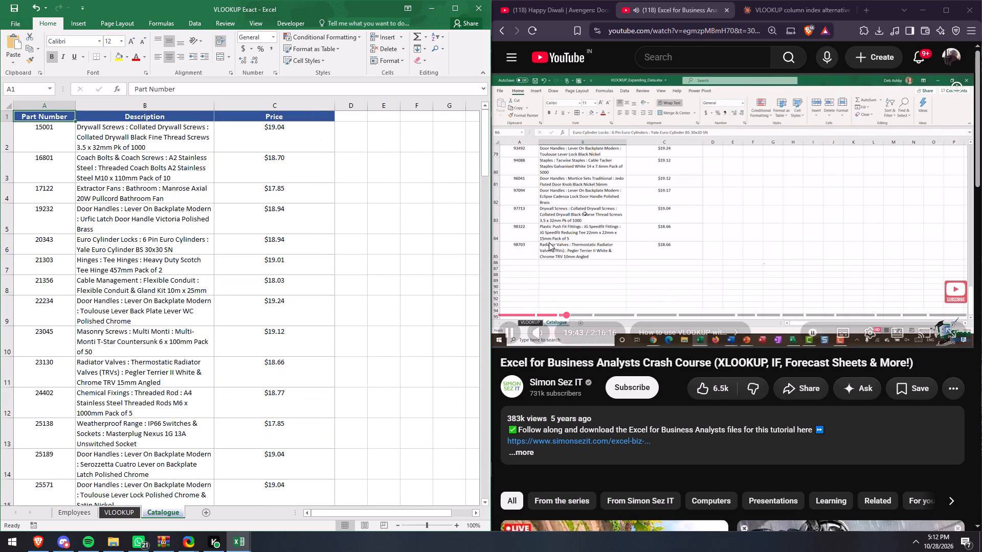
Watch the crash course video's demonstration of naming the catalogue range, pausing and resuming as needed, and leave it paused.
click(620, 209)
click(620, 209)
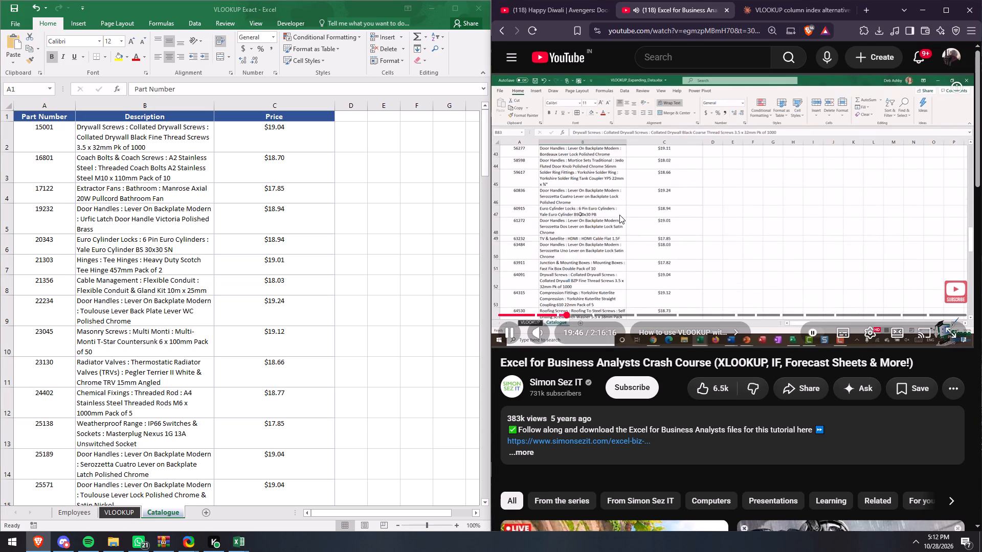
click(625, 210)
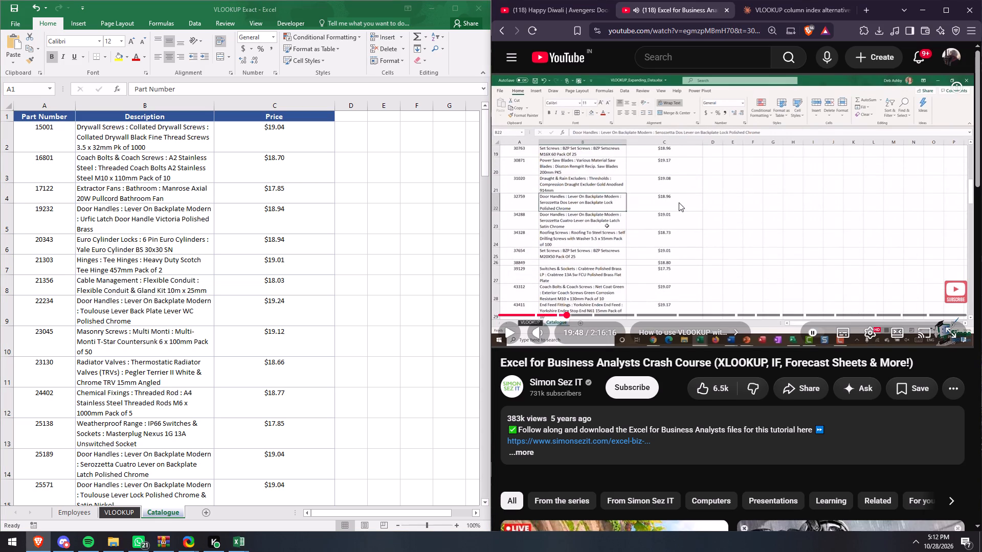
click(676, 202)
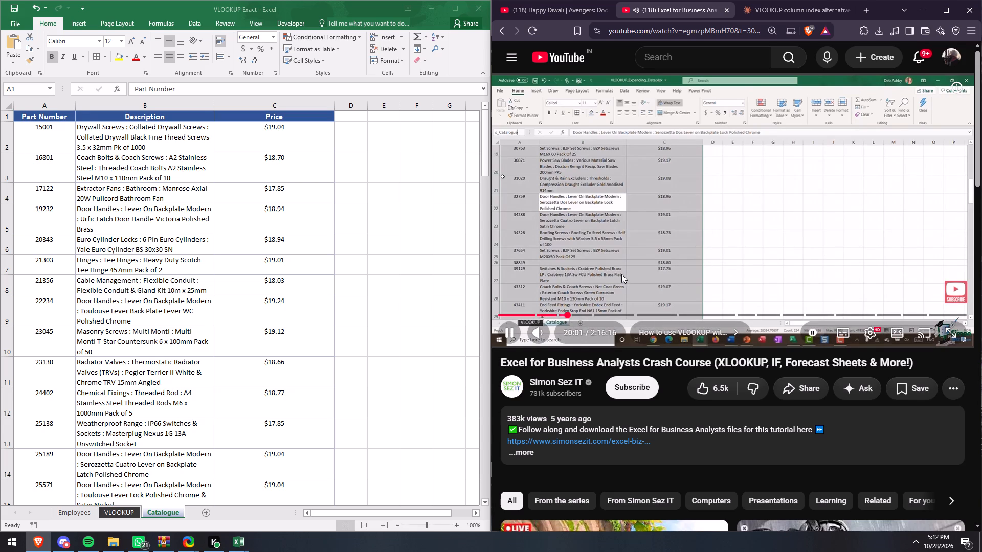
click(606, 224)
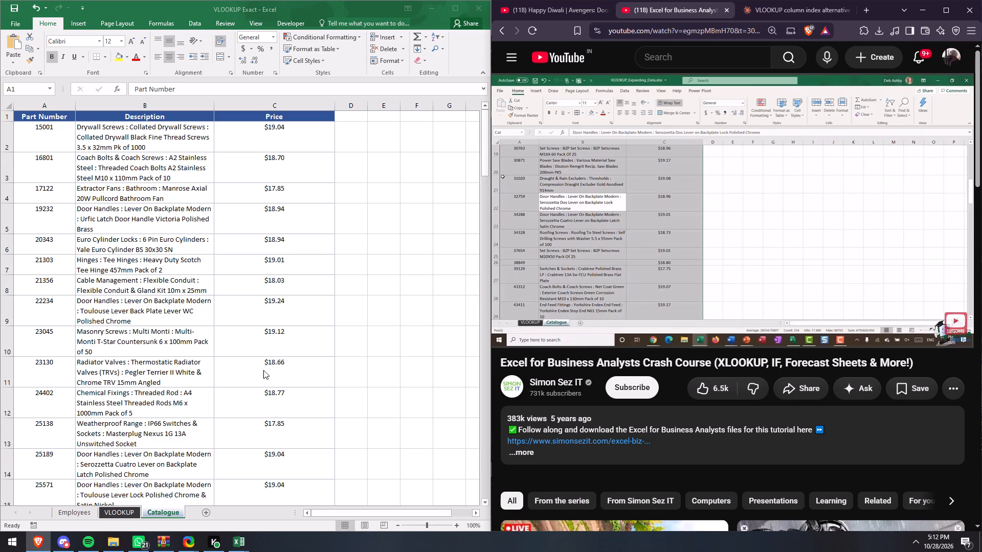
Show the desktop, and reveal the hidden notification area icons.
click(981, 547)
right_click(583, 310)
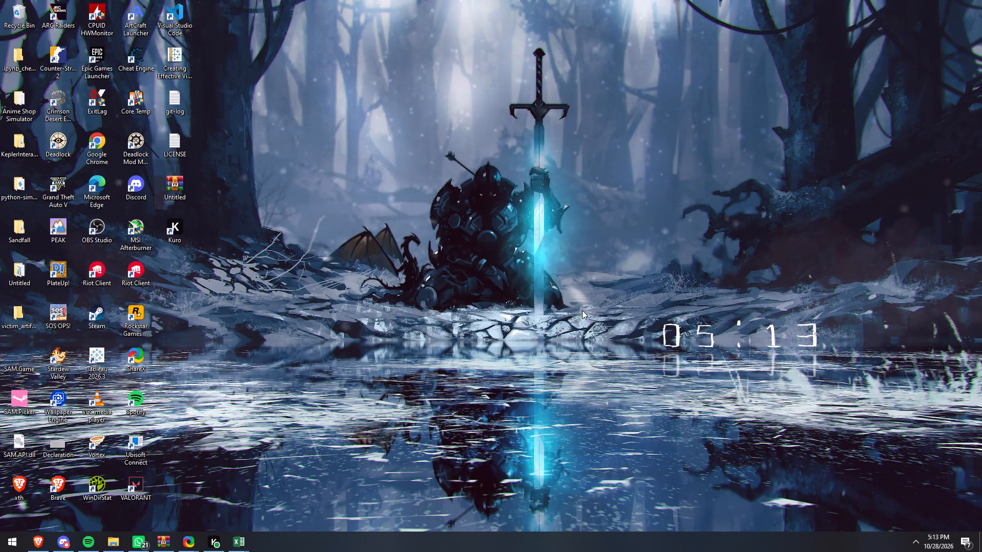
click(612, 353)
click(612, 341)
click(917, 537)
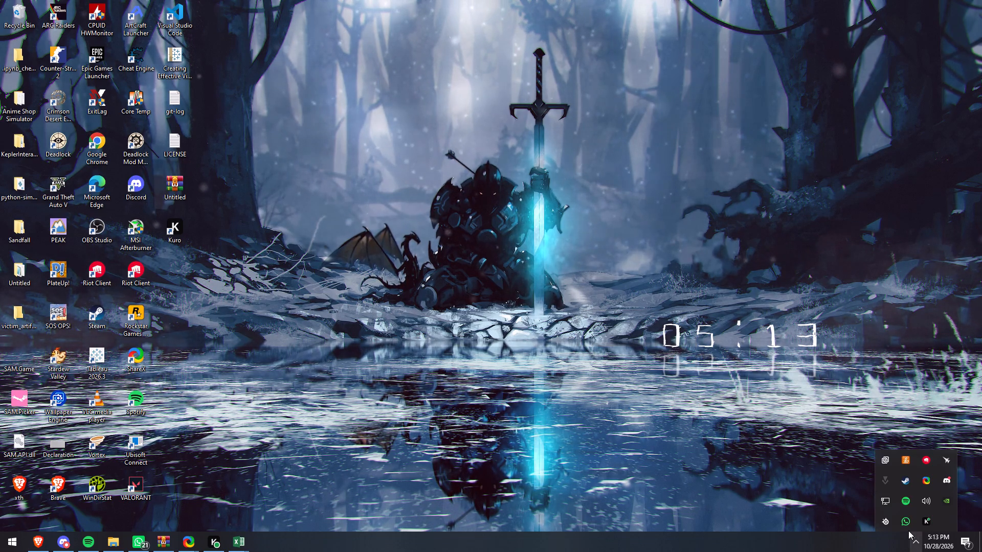
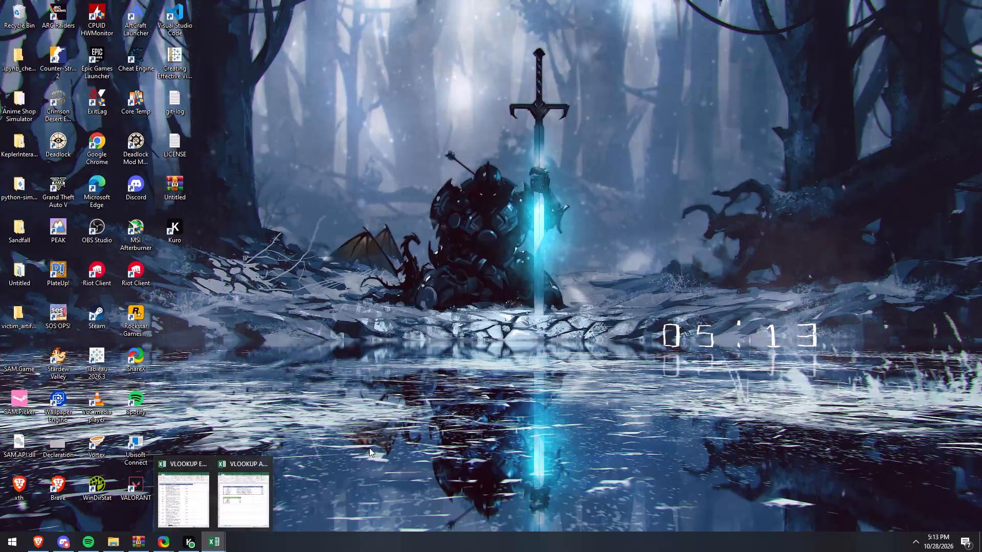
Bring the VLOOKUP Exact workbook back up on its Catalogue sheet and maximize its window.
click(204, 492)
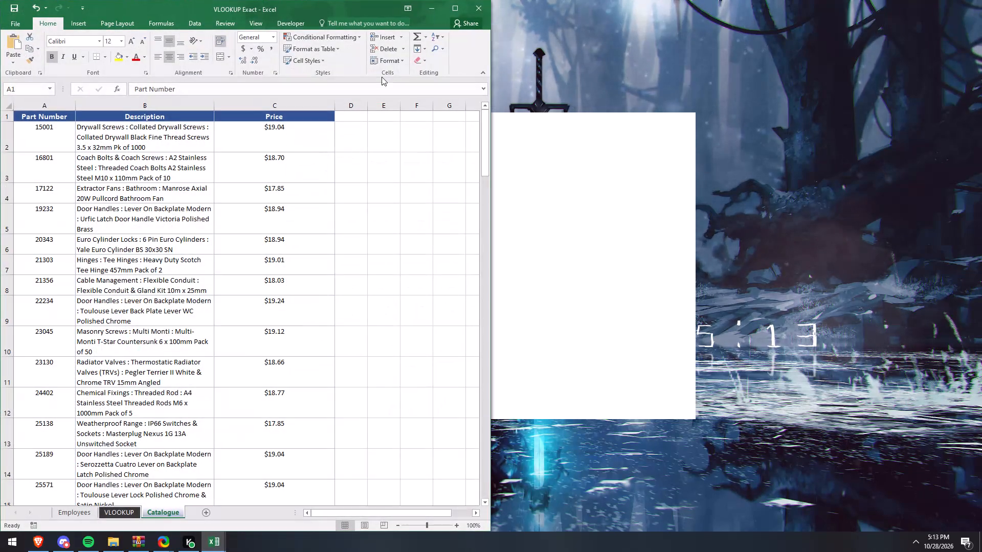
click(462, 8)
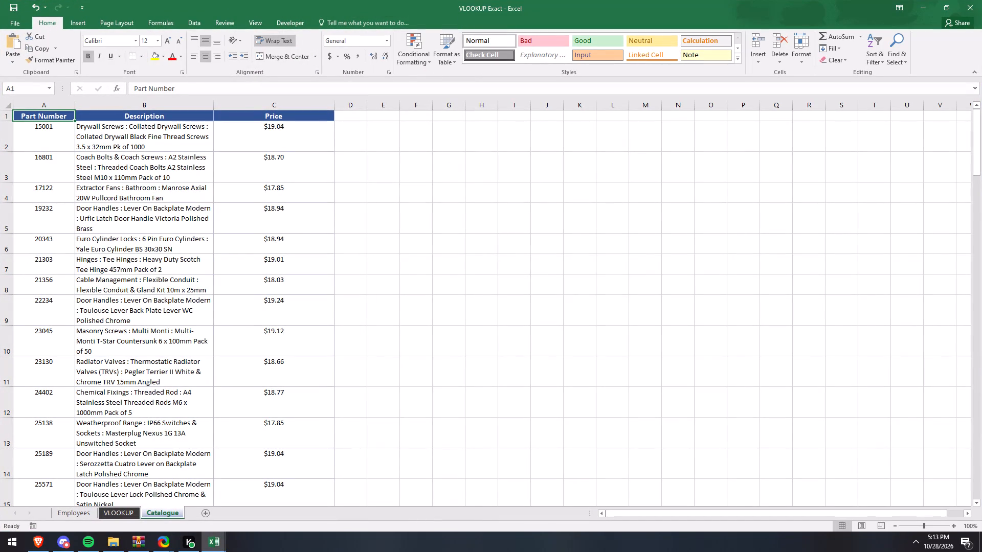
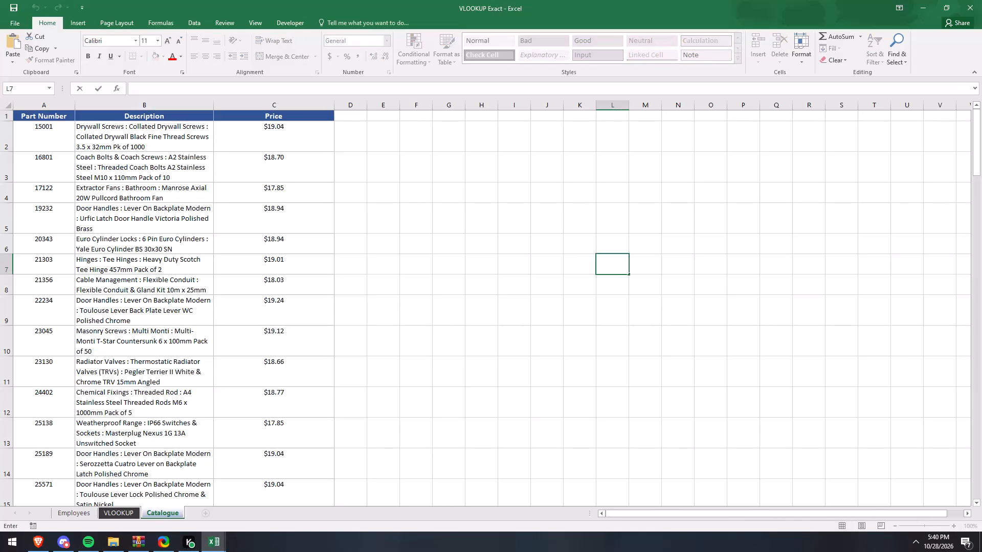
Switch to the Brave browser window showing the Excel for Business Analysts crash course video.
click(30, 549)
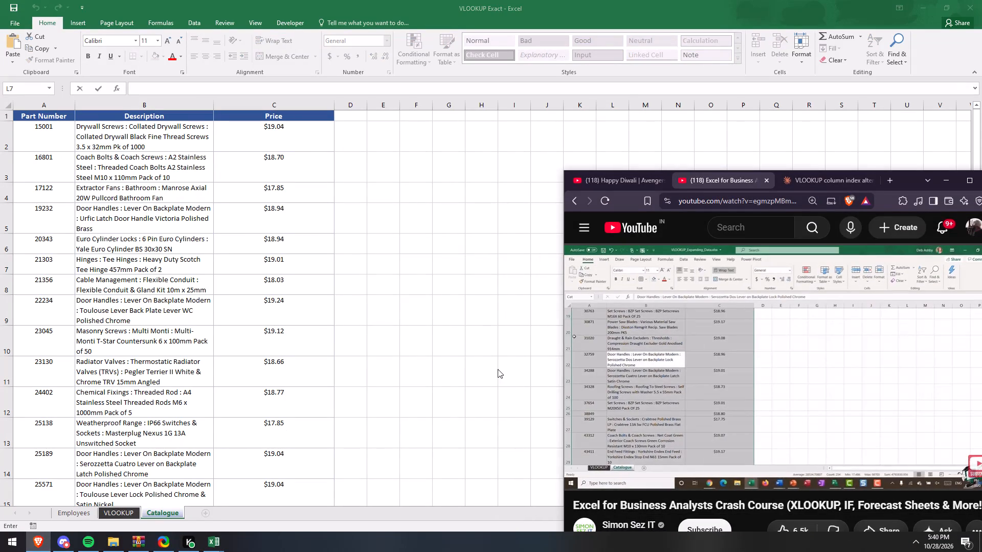